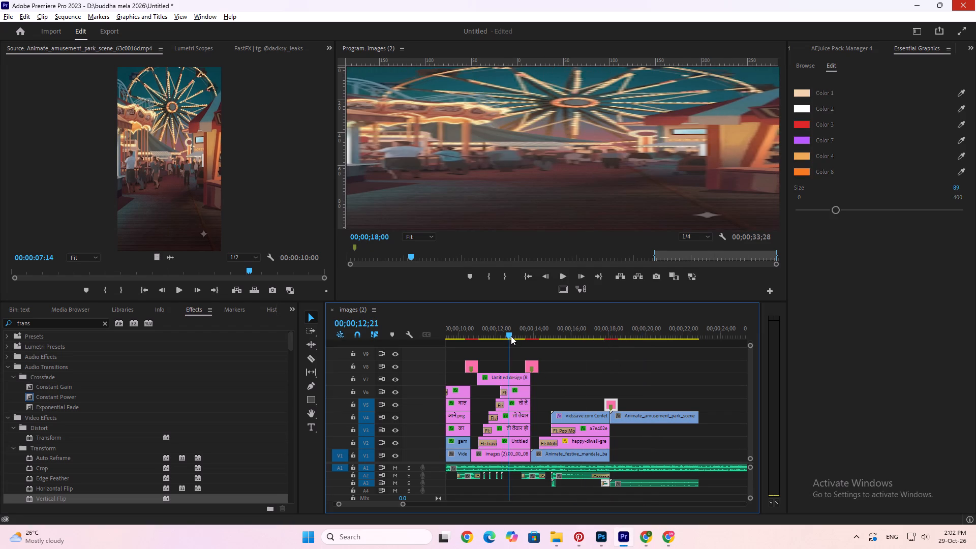
{"action": "left_click", "coordinate": [497, 333]}
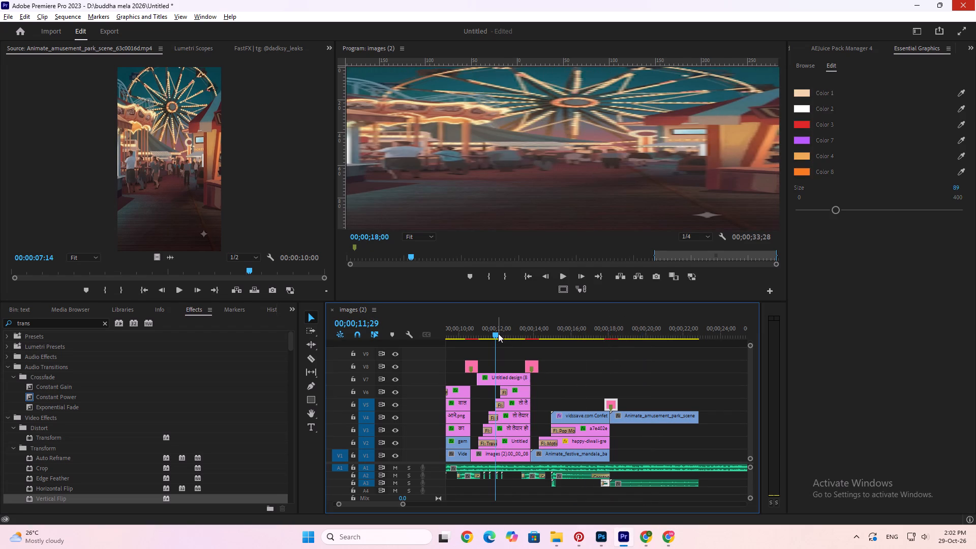
{"action": "key", "text": "ctrl+s"}
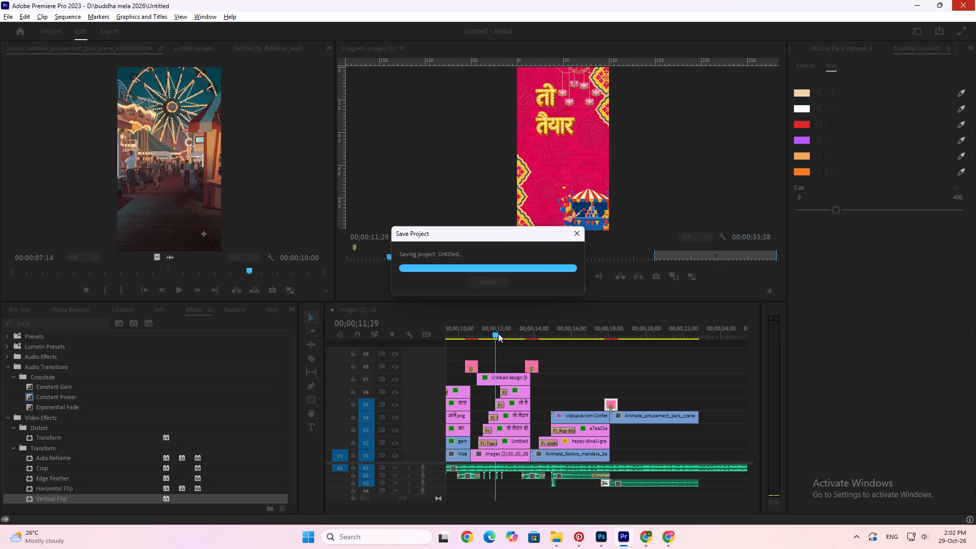
Play back the sequence and check the transition from the बुद्ध मेला 2026 title scene to the amusement park clip.
{"action": "left_click", "coordinate": [494, 333]}
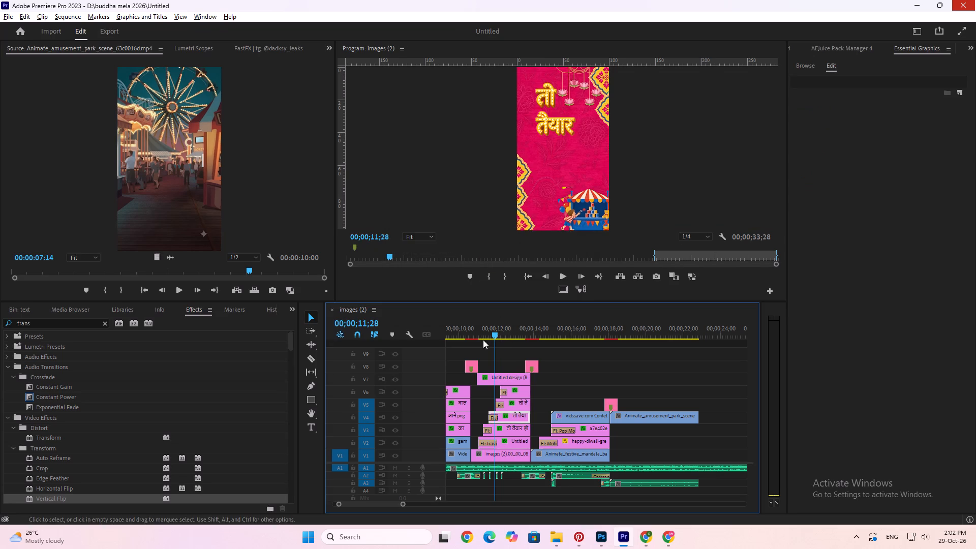
{"action": "key", "text": "space"}
{"action": "left_click_drag", "start_coordinate": [451, 331], "coordinate": [370, 336]}
{"action": "key", "text": "space"}
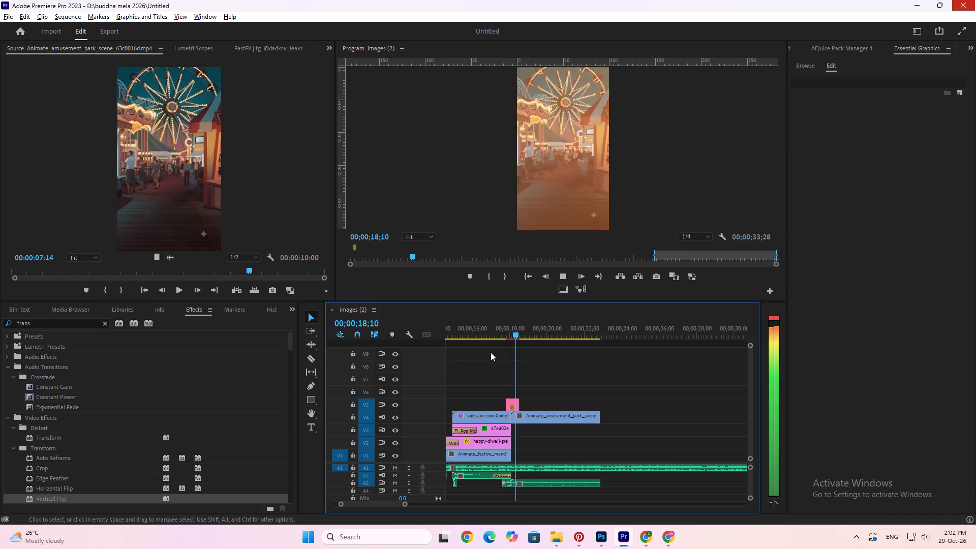
{"action": "key", "text": "space"}
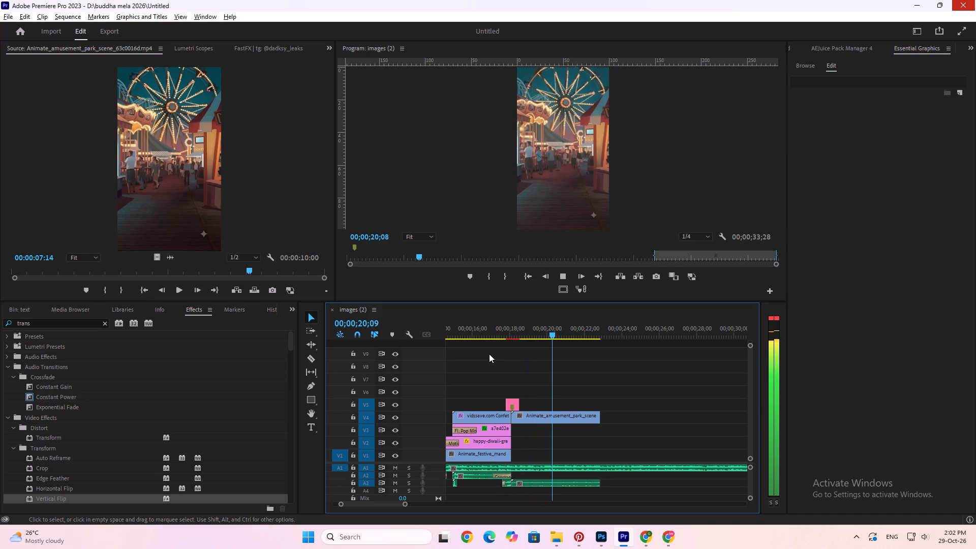
{"action": "left_click", "coordinate": [509, 331]}
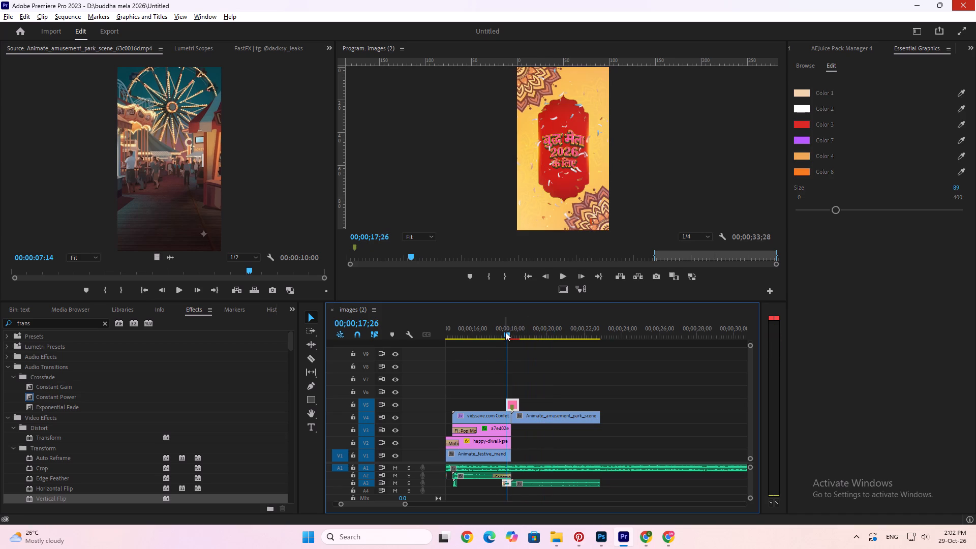
{"action": "left_click", "coordinate": [505, 332]}
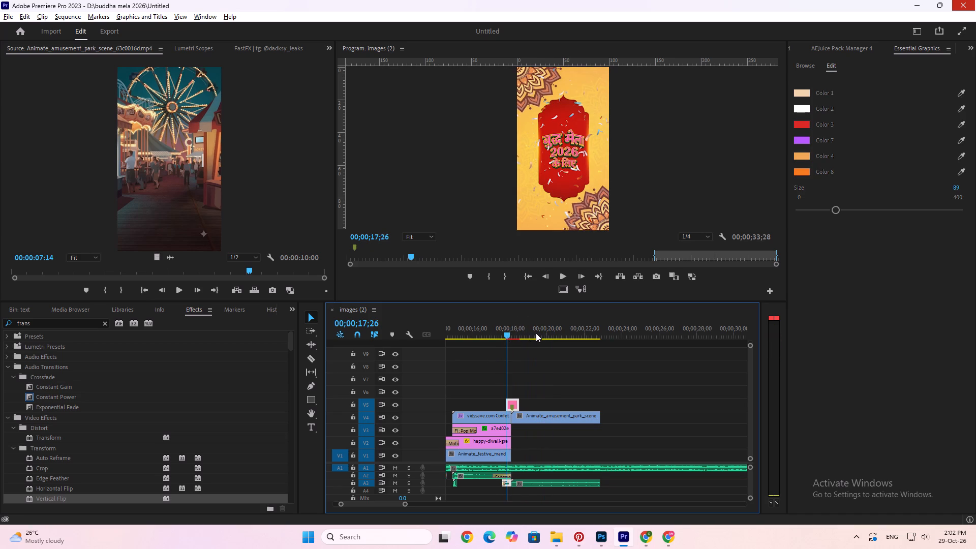
{"action": "left_click", "coordinate": [549, 333]}
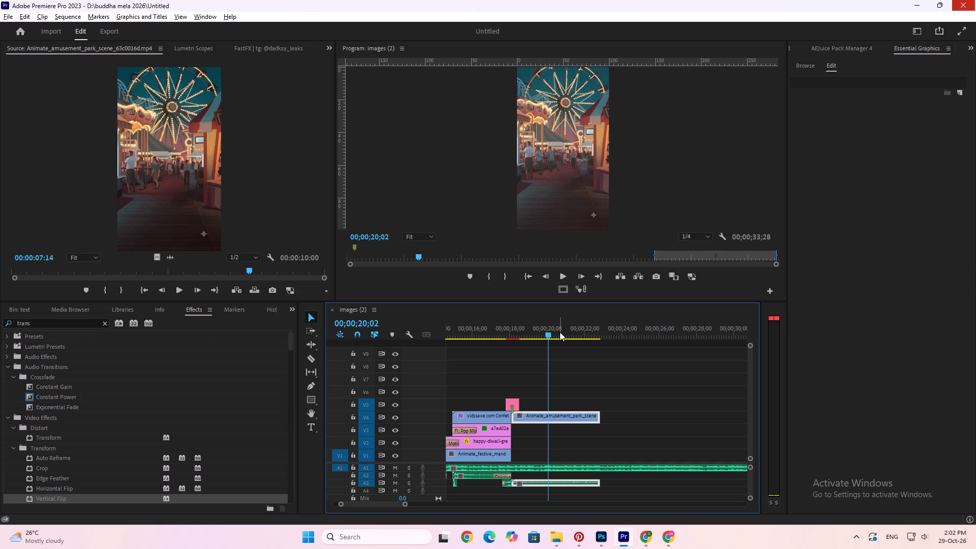
{"action": "left_click", "coordinate": [518, 335]}
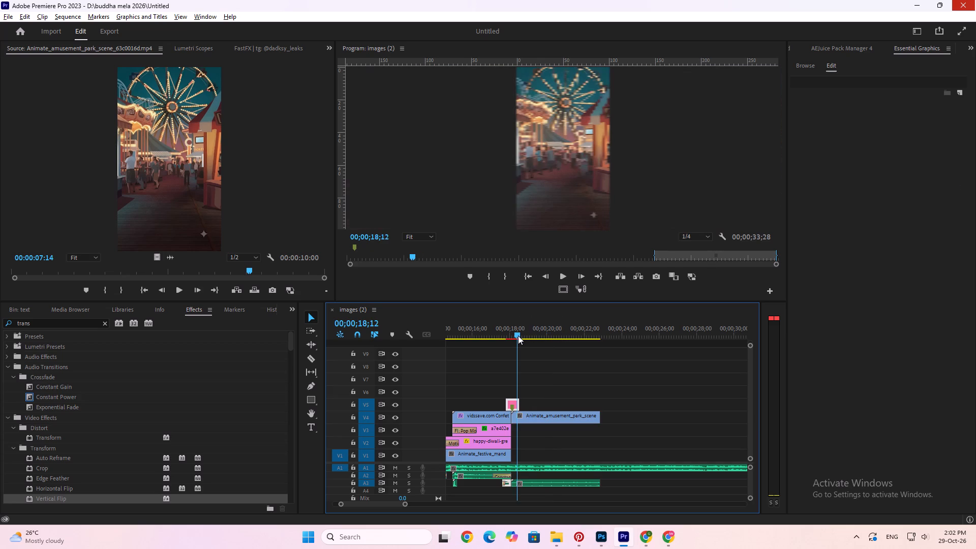
{"action": "left_click", "coordinate": [526, 336]}
{"action": "left_click", "coordinate": [532, 332]}
{"action": "left_click", "coordinate": [544, 333]}
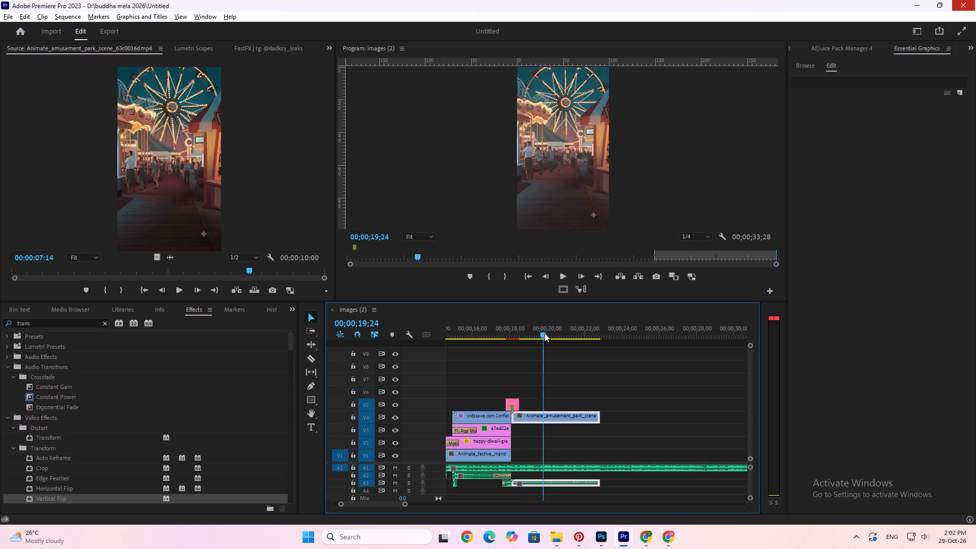
{"action": "left_click_drag", "start_coordinate": [547, 334], "coordinate": [506, 357]}
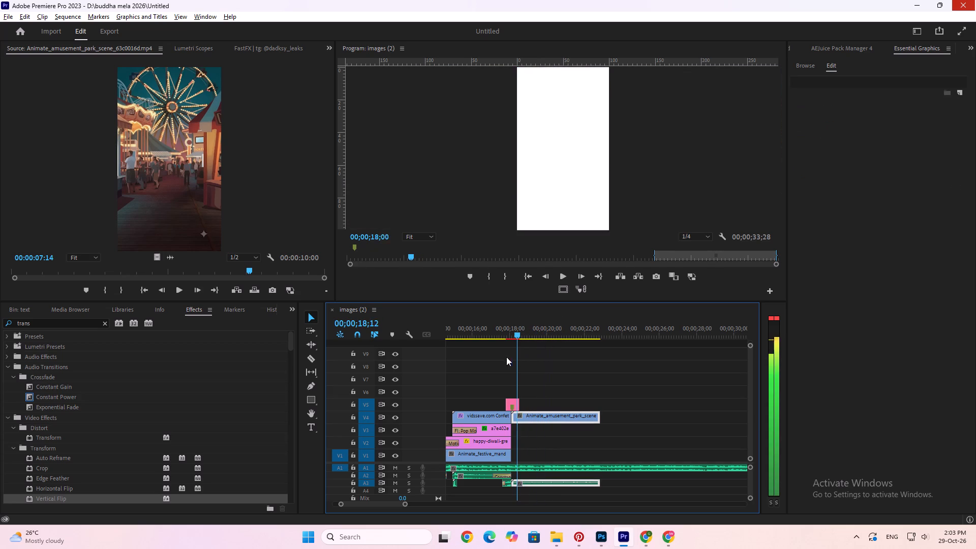
{"action": "left_click_drag", "start_coordinate": [506, 357], "coordinate": [478, 365]}
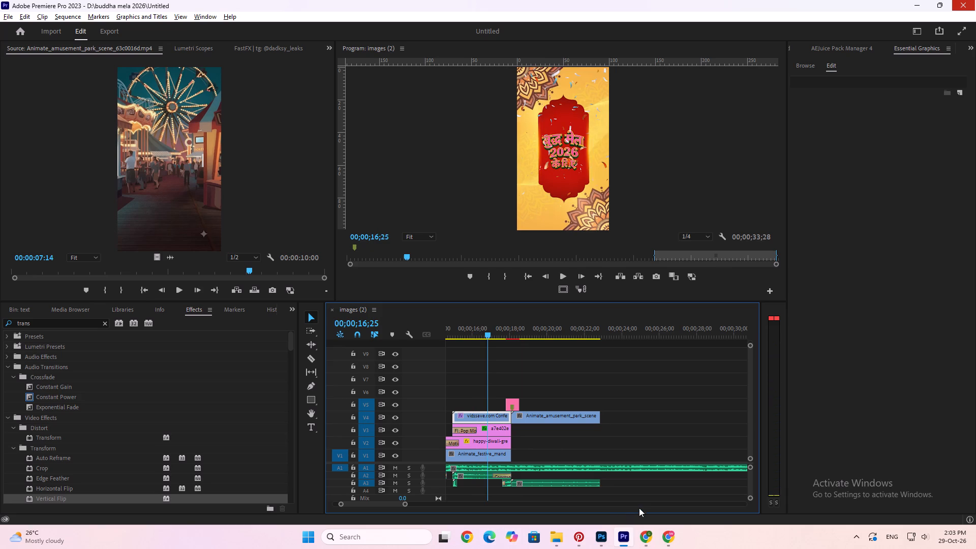
Examine the effect settings of the बुद्ध मेला 2026 title clip on V3 and the confetti clip on V4.
{"action": "left_click", "coordinate": [504, 429]}
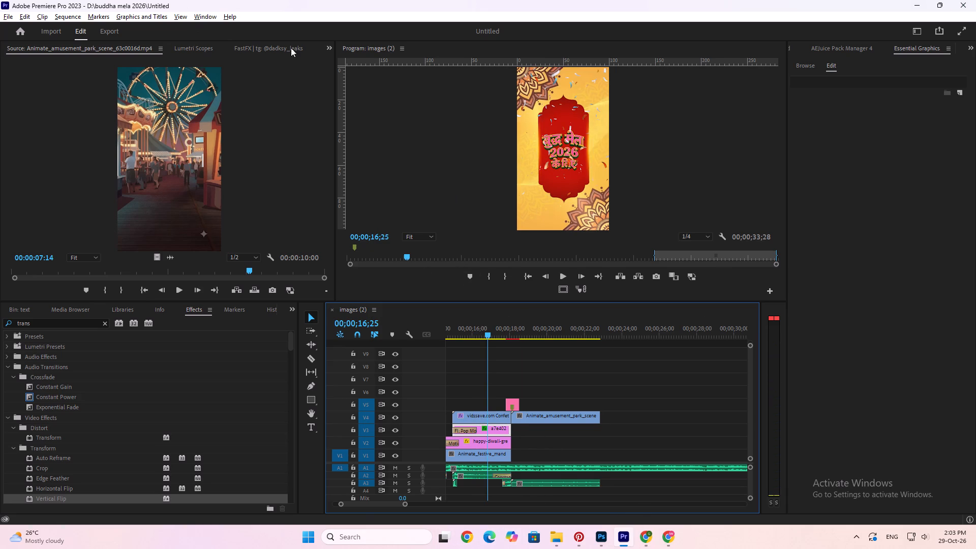
{"action": "scroll", "coordinate": [294, 55], "scroll_direction": "down", "scroll_amount": 1}
{"action": "left_click", "coordinate": [328, 49]}
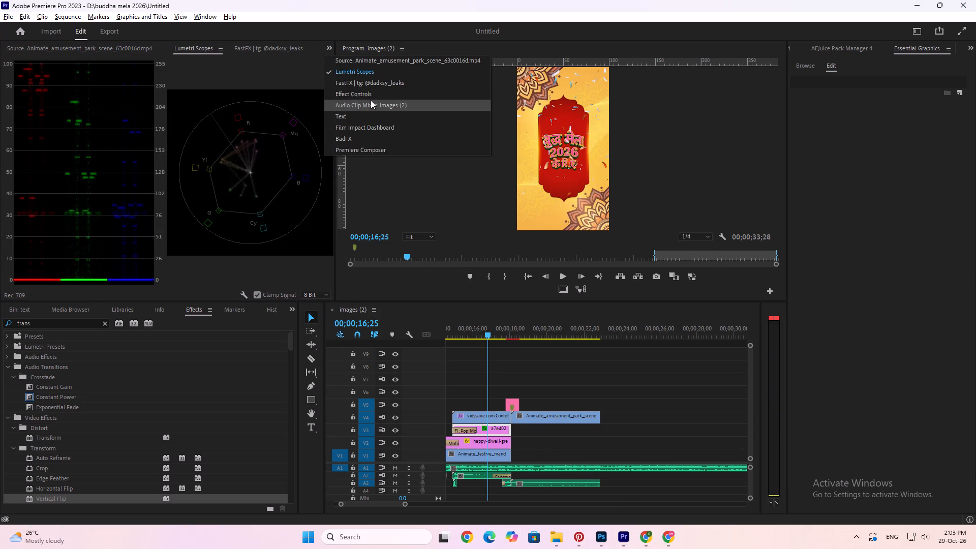
{"action": "left_click", "coordinate": [370, 96]}
{"action": "scroll", "coordinate": [246, 205], "scroll_direction": "down", "scroll_amount": 6}
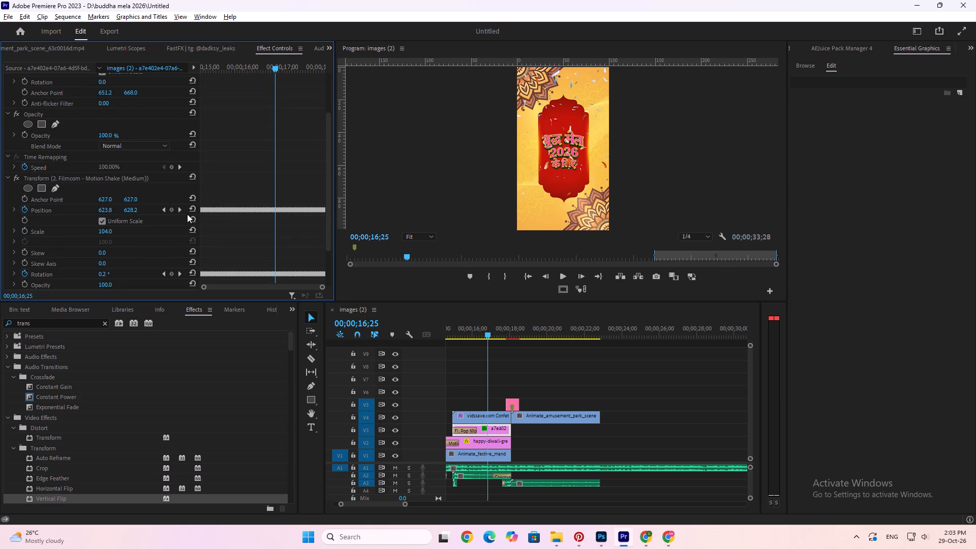
{"action": "scroll", "coordinate": [318, 212], "scroll_direction": "down", "scroll_amount": 3}
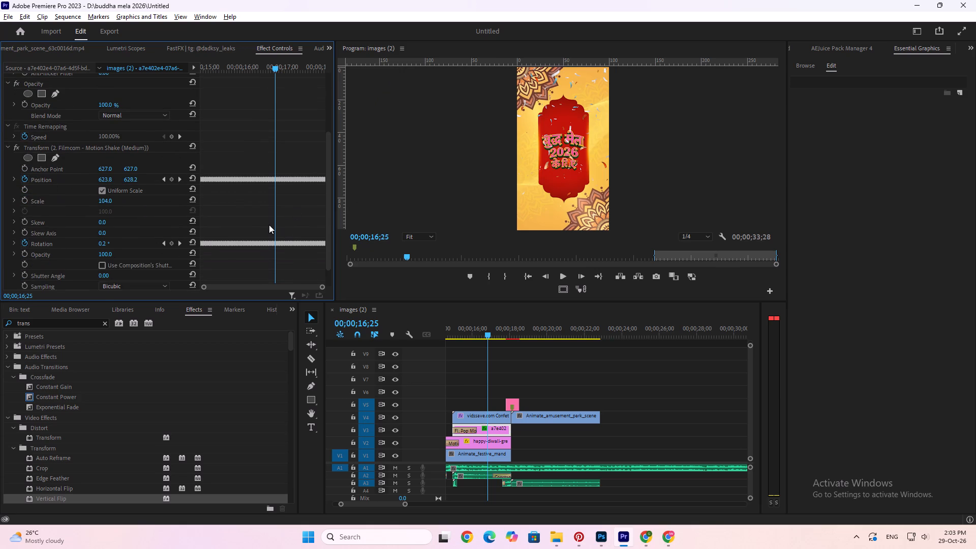
{"action": "key", "text": "minus"}
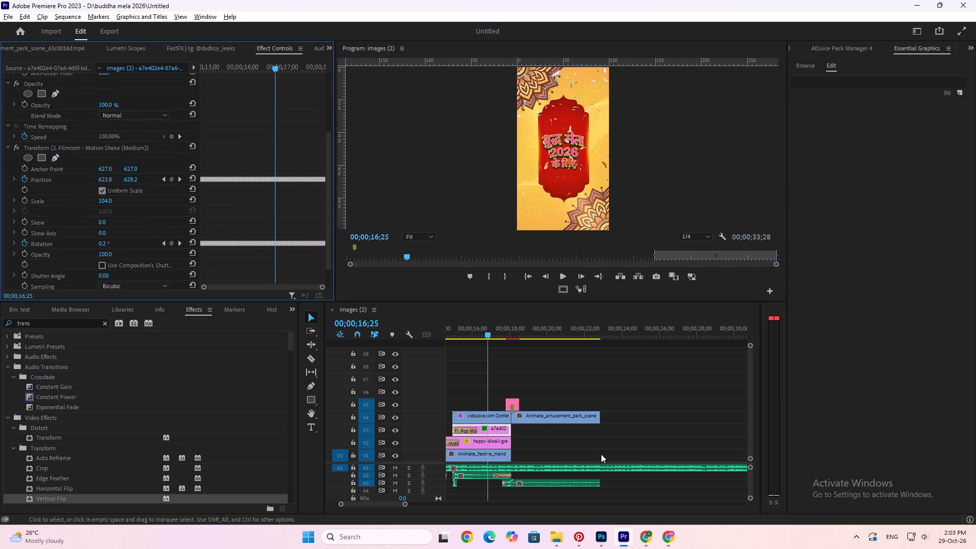
{"action": "left_click", "coordinate": [466, 414]}
{"action": "left_click", "coordinate": [474, 419]}
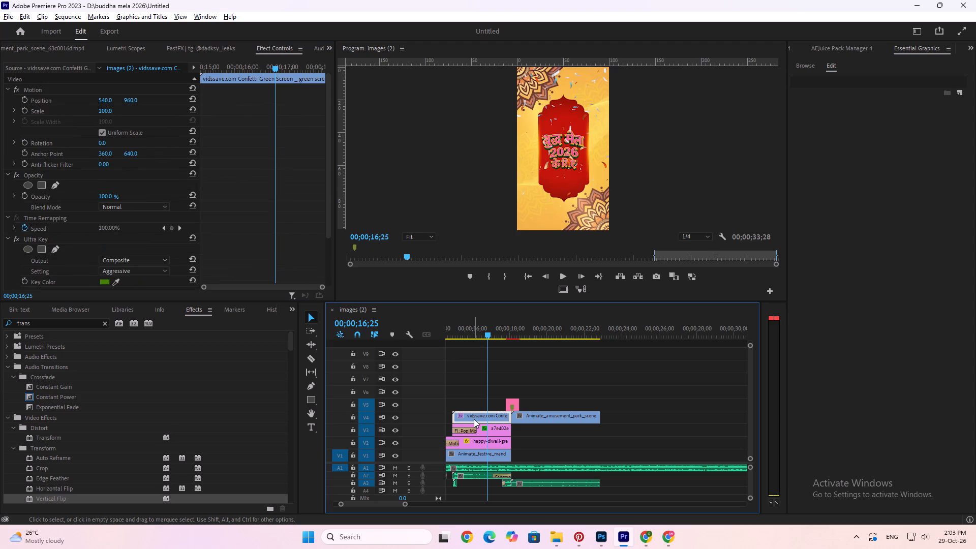
{"action": "left_click", "coordinate": [477, 430]}
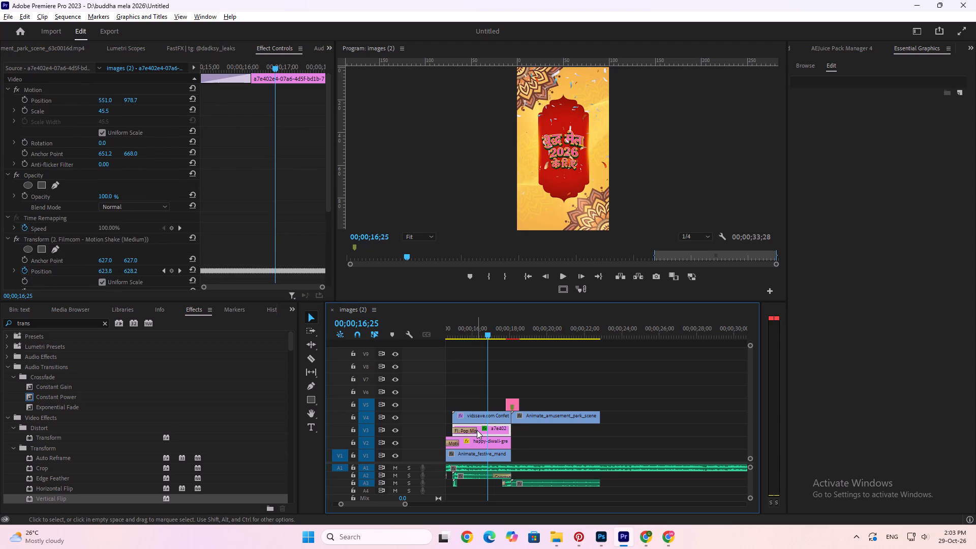
Review the earlier scenes of the sequence at about 8 seconds and near the opening.
{"action": "left_click", "coordinate": [552, 339]}
{"action": "left_click", "coordinate": [523, 360]}
{"action": "type", "text": "--"}
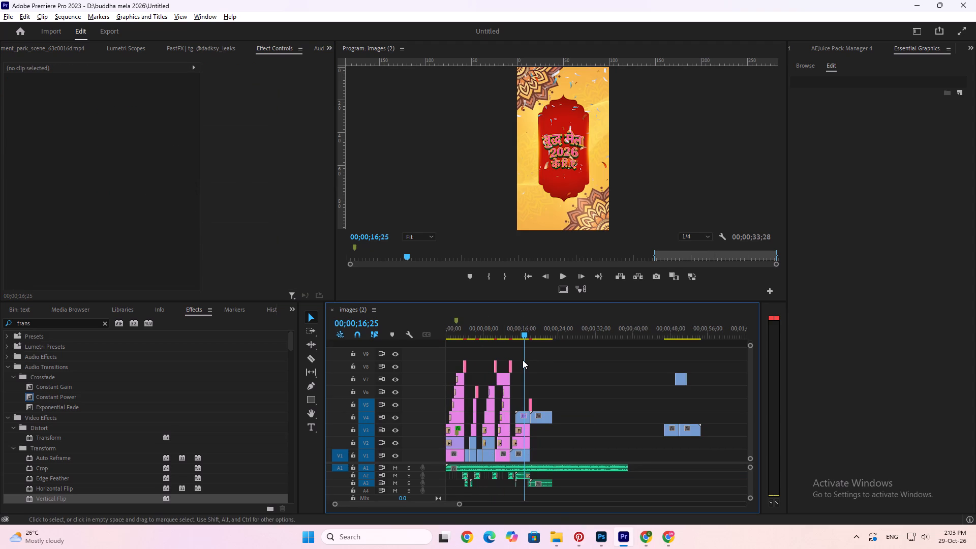
{"action": "left_click", "coordinate": [487, 331]}
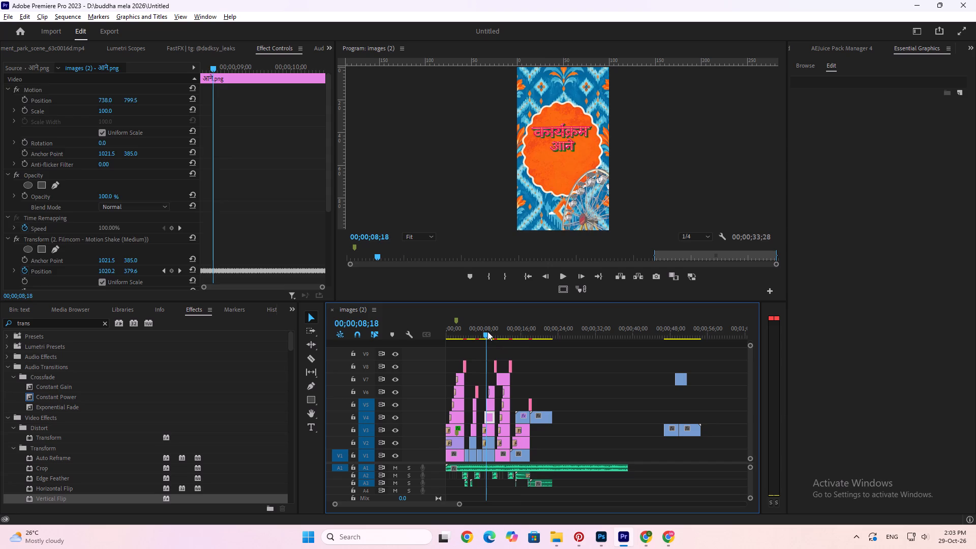
{"action": "left_click", "coordinate": [458, 327]}
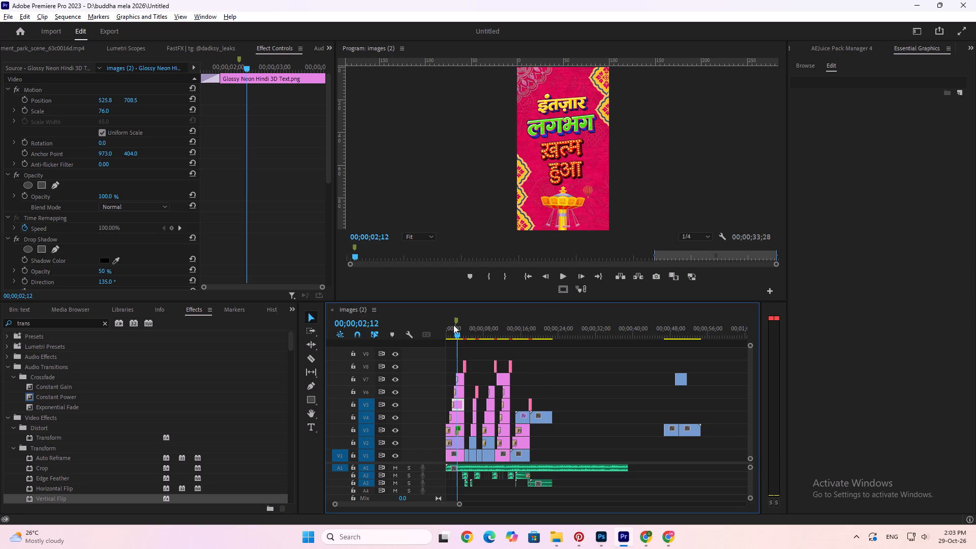
Duplicate the masked ही text clip at about 12 seconds on V5 into the empty area near 32 seconds on V6.
{"action": "left_click_drag", "start_coordinate": [463, 332], "coordinate": [505, 344]}
{"action": "left_click", "coordinate": [511, 336]}
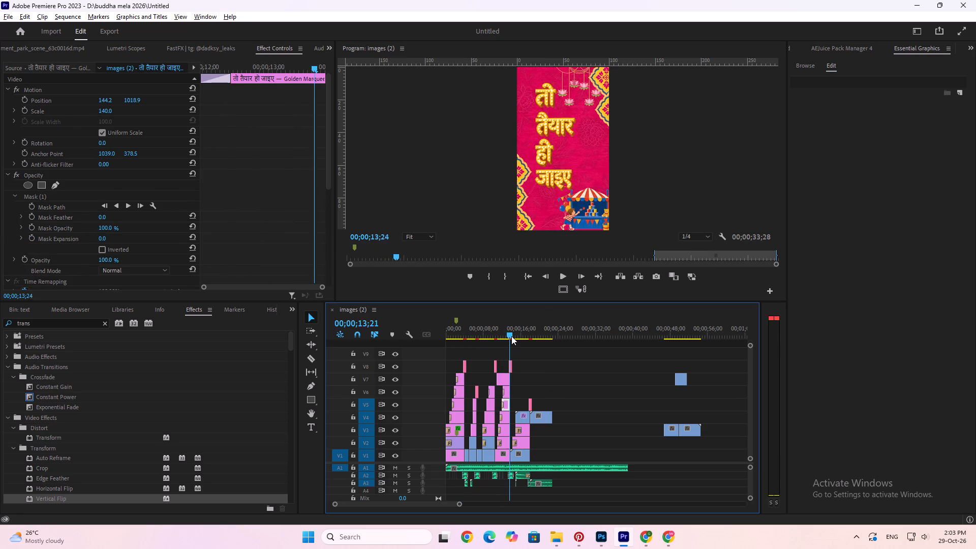
{"action": "left_click", "coordinate": [511, 333]}
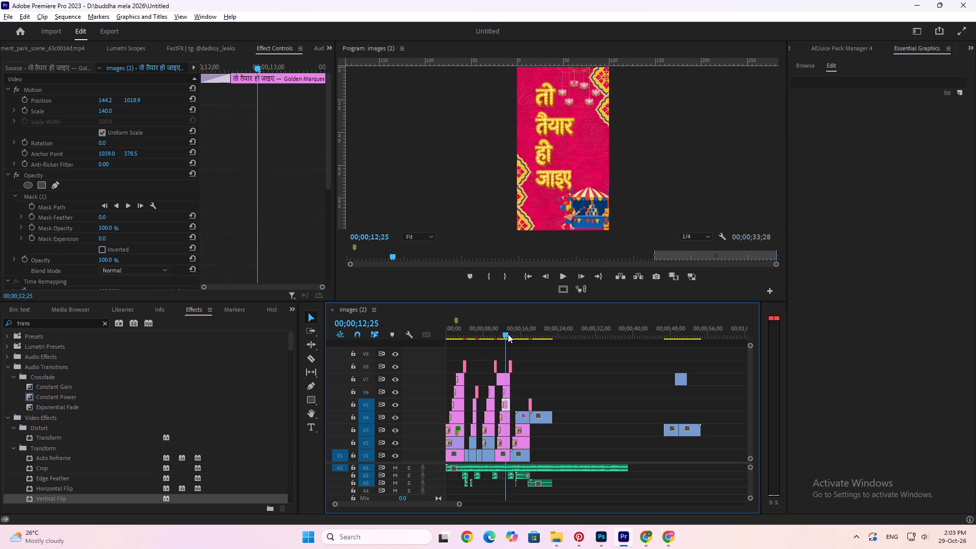
{"action": "left_click_drag", "start_coordinate": [506, 406], "coordinate": [617, 408], "text": "alt"}
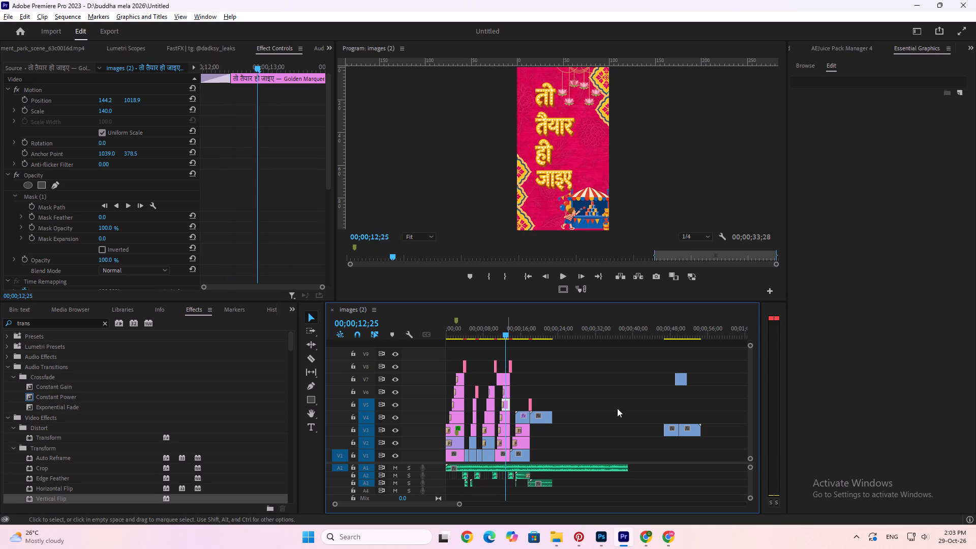
{"action": "left_click_drag", "start_coordinate": [617, 408], "coordinate": [602, 395], "text": "alt"}
Scrub and play back the duplicated ही text clip around 32 to 33 seconds to check its animation.
{"action": "left_click", "coordinate": [604, 329]}
{"action": "left_click_drag", "start_coordinate": [603, 330], "coordinate": [600, 332]}
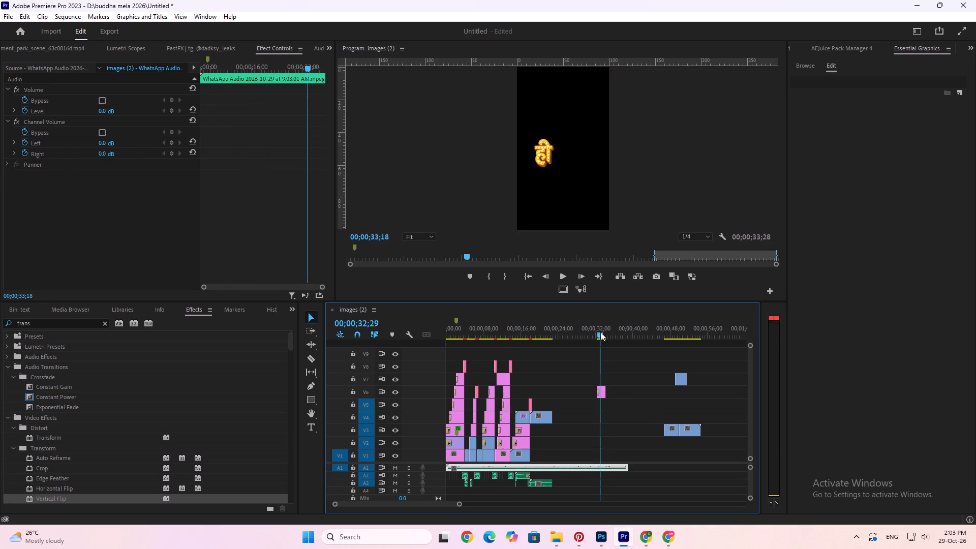
{"action": "left_click_drag", "start_coordinate": [600, 332], "coordinate": [598, 332]}
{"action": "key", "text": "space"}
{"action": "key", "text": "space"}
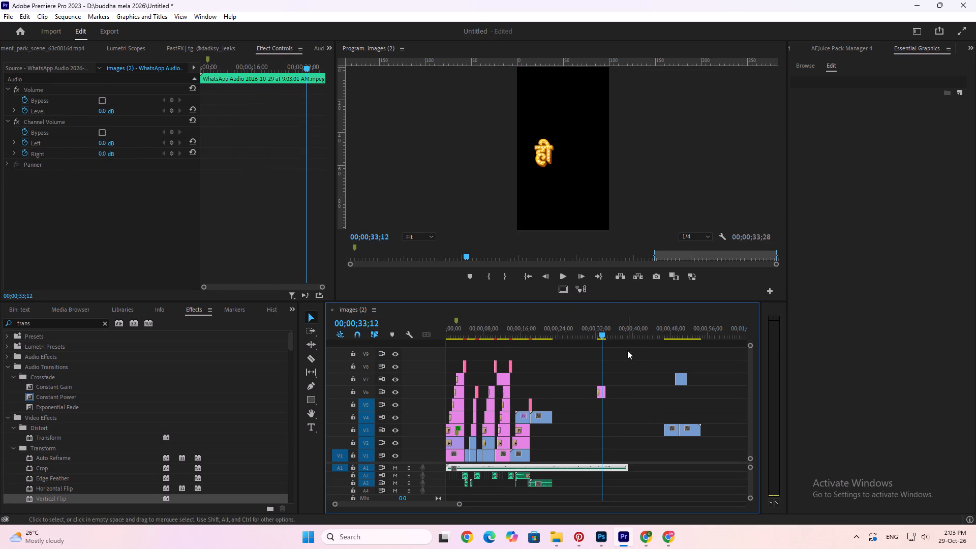
{"action": "left_click_drag", "start_coordinate": [600, 330], "coordinate": [600, 335]}
{"action": "left_click", "coordinate": [672, 379]}
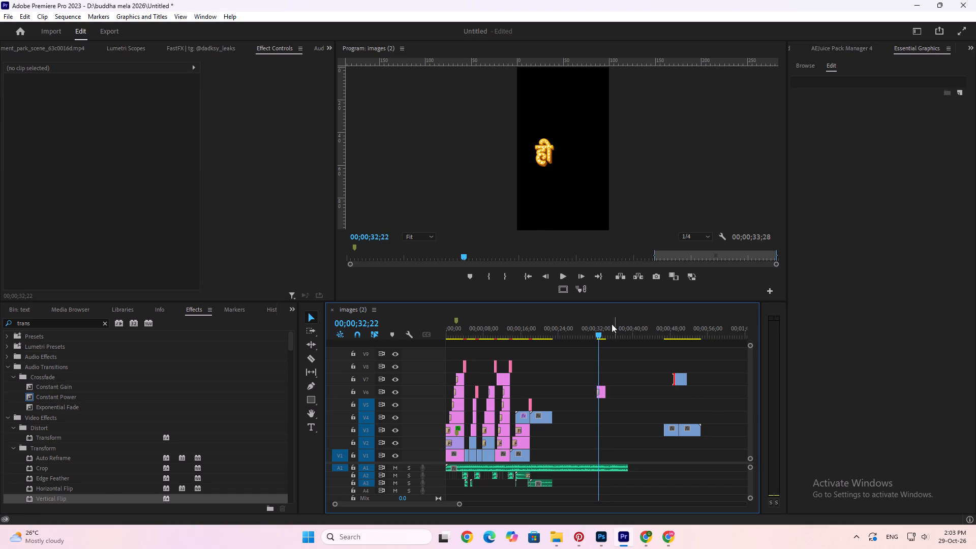
{"action": "left_click", "coordinate": [603, 323]}
Replace the duplicated ही clip on V6 with कार्यक्रम.png from the text bin, keeping its effects.
{"action": "left_click", "coordinate": [602, 392]}
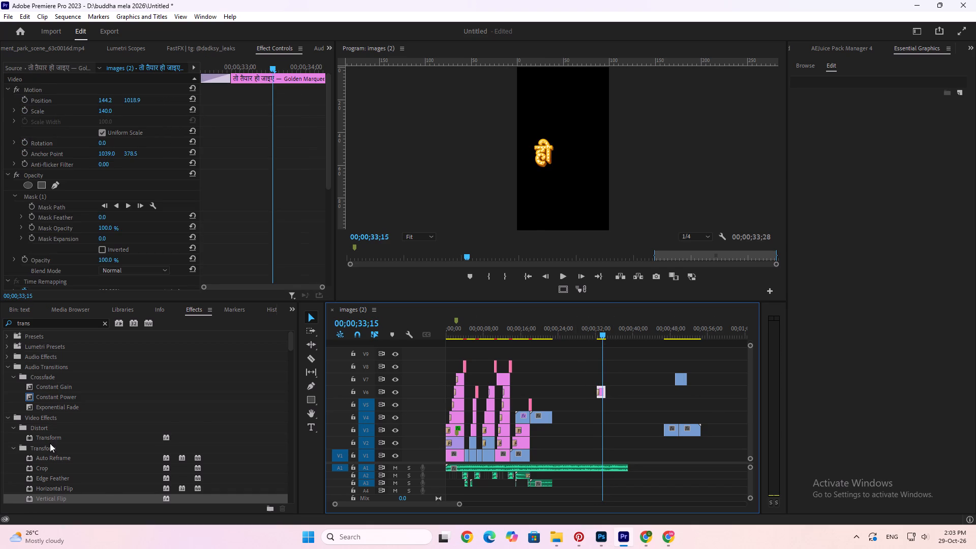
{"action": "scroll", "coordinate": [105, 341], "scroll_direction": "down", "scroll_amount": 4}
{"action": "left_click", "coordinate": [14, 311]}
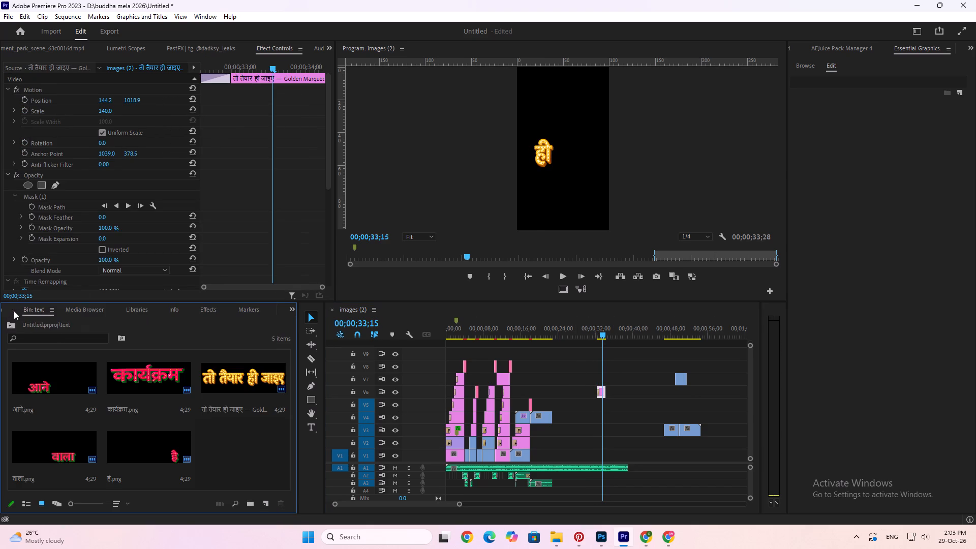
{"action": "left_click", "coordinate": [140, 370]}
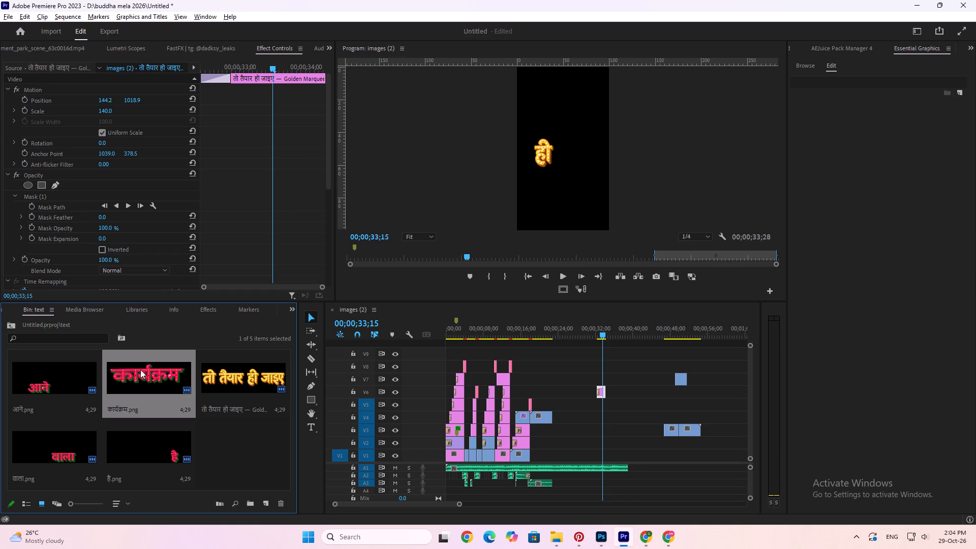
{"action": "left_click_drag", "start_coordinate": [140, 377], "coordinate": [598, 390], "text": "alt"}
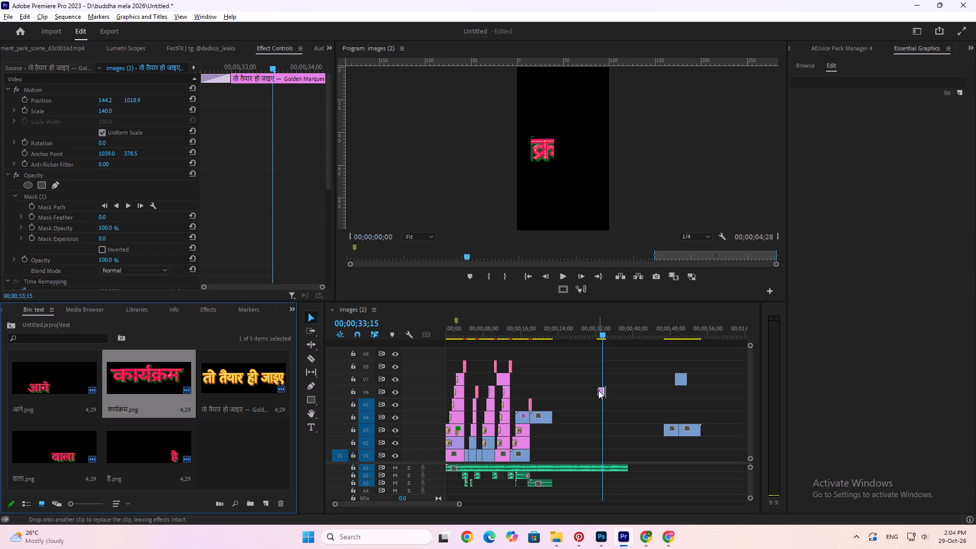
Undo the replacement with कार्यक्रम.png on the V6 test clip at about 33 seconds, and delete that clip.
{"action": "left_click_drag", "start_coordinate": [600, 330], "coordinate": [600, 333]}
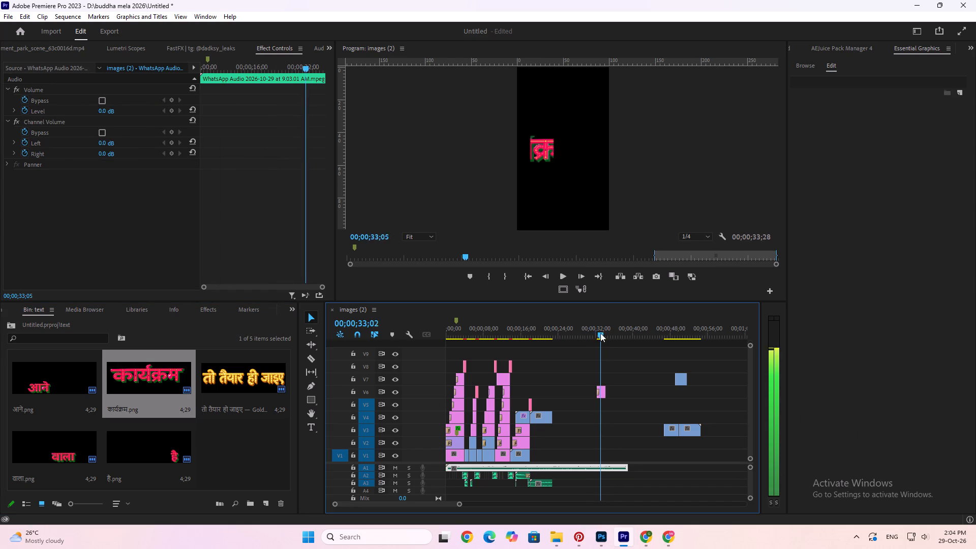
{"action": "left_click_drag", "start_coordinate": [600, 333], "coordinate": [604, 347]}
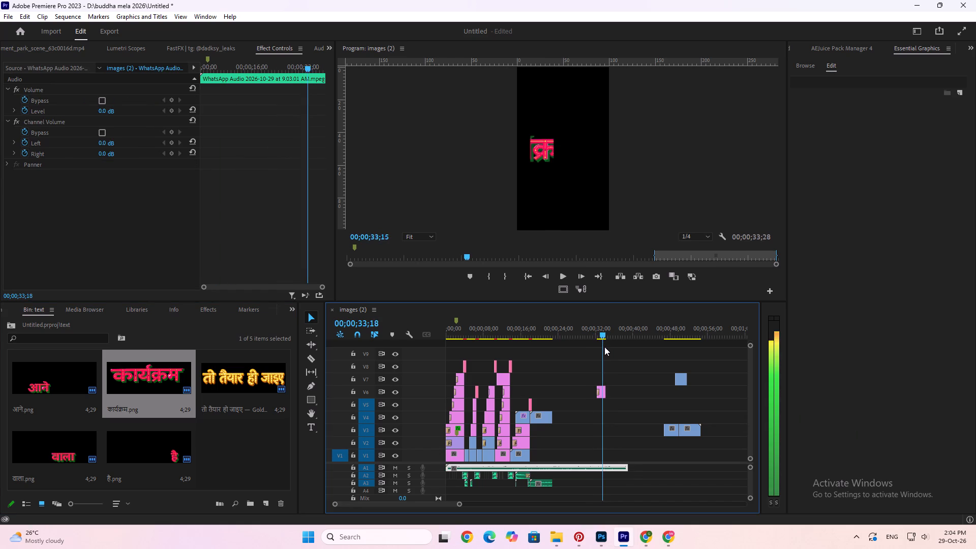
{"action": "left_click_drag", "start_coordinate": [604, 347], "coordinate": [601, 354]}
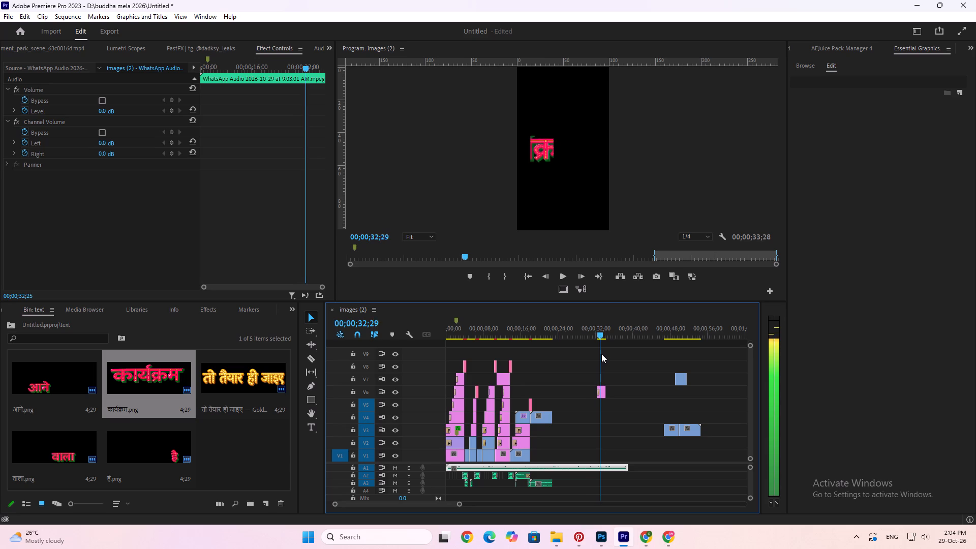
{"action": "left_click_drag", "start_coordinate": [601, 354], "coordinate": [597, 359]}
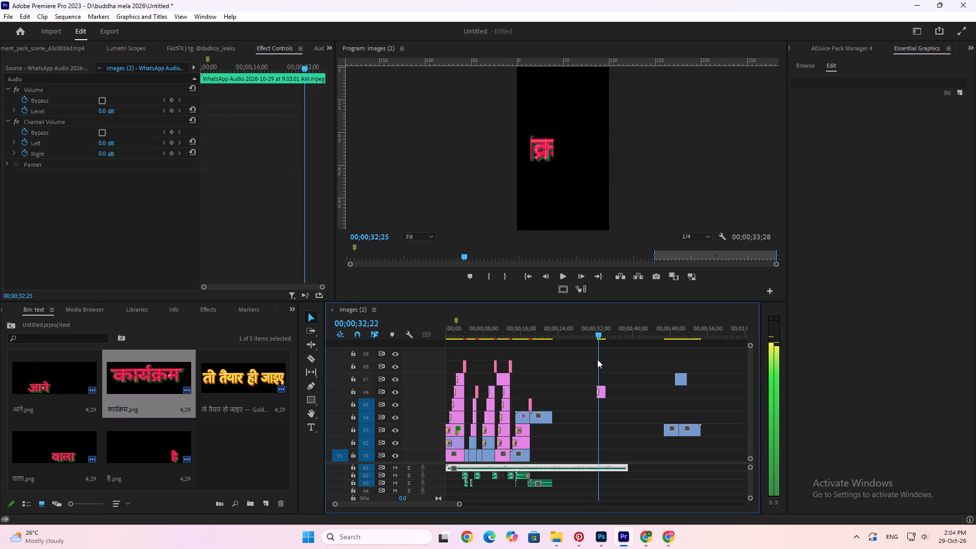
{"action": "left_click_drag", "start_coordinate": [597, 359], "coordinate": [600, 360]}
{"action": "left_click", "coordinate": [600, 393]}
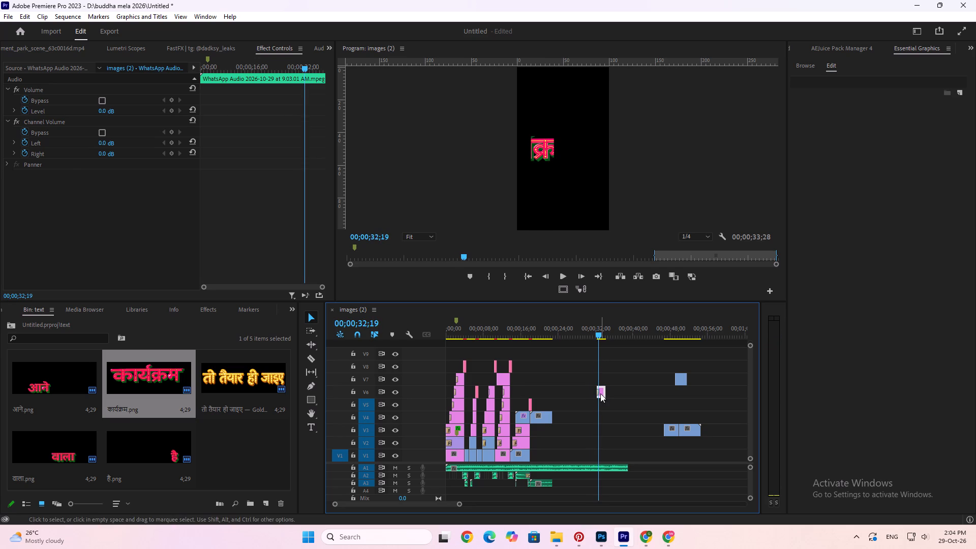
{"action": "key", "text": "ctrl+z"}
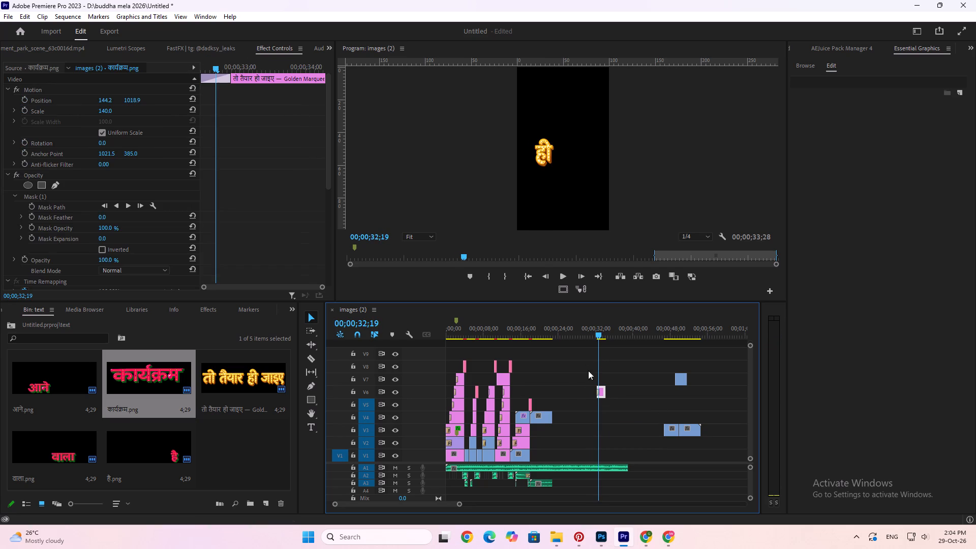
{"action": "left_click", "coordinate": [601, 394]}
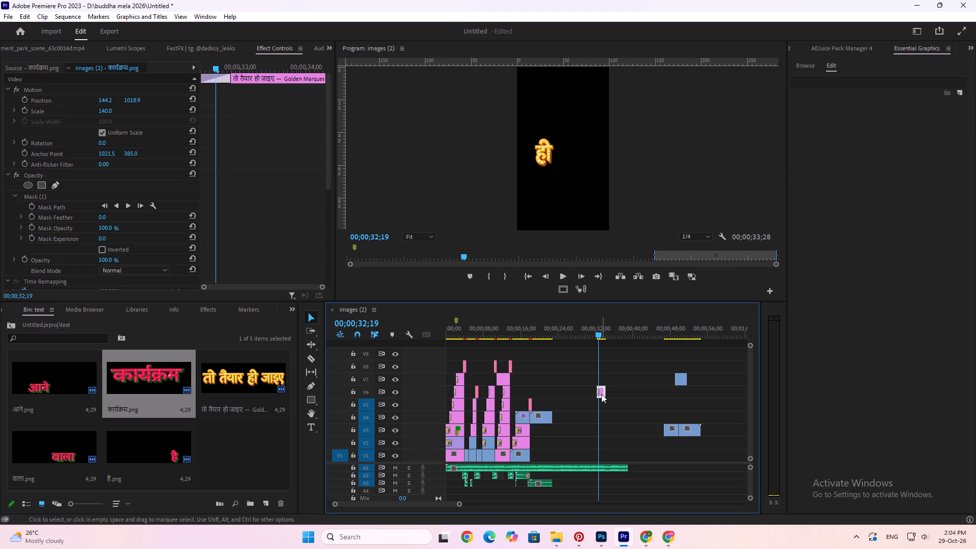
{"action": "key", "text": "Delete"}
Duplicate the opening scene's full clip stack on V1 to V7 to about 24;21 in the sequence and play the copy.
{"action": "left_click_drag", "start_coordinate": [508, 324], "coordinate": [510, 334]}
{"action": "left_click", "coordinate": [499, 382]}
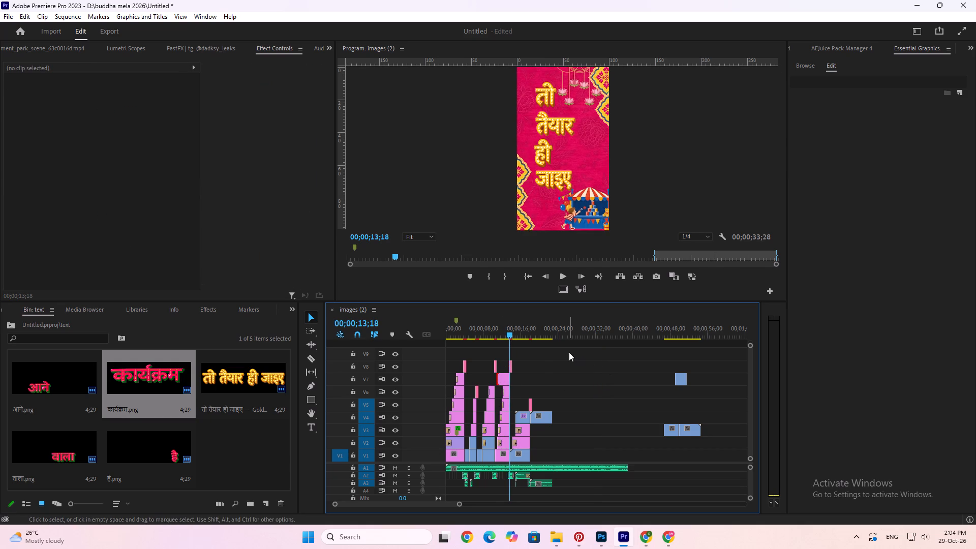
{"action": "left_click", "coordinate": [582, 345]}
{"action": "left_click", "coordinate": [560, 367]}
{"action": "left_click_drag", "start_coordinate": [461, 340], "coordinate": [447, 421]}
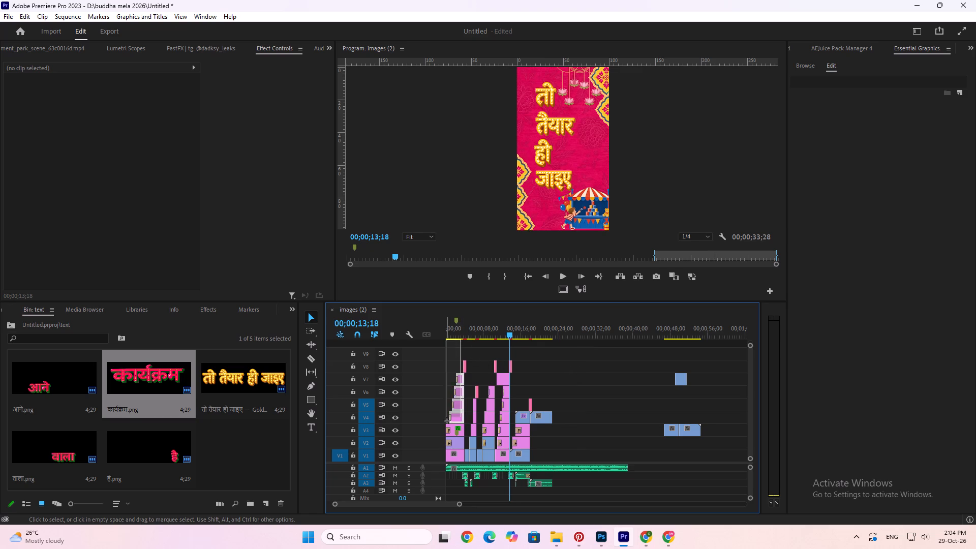
{"action": "left_click_drag", "start_coordinate": [447, 421], "coordinate": [453, 459]}
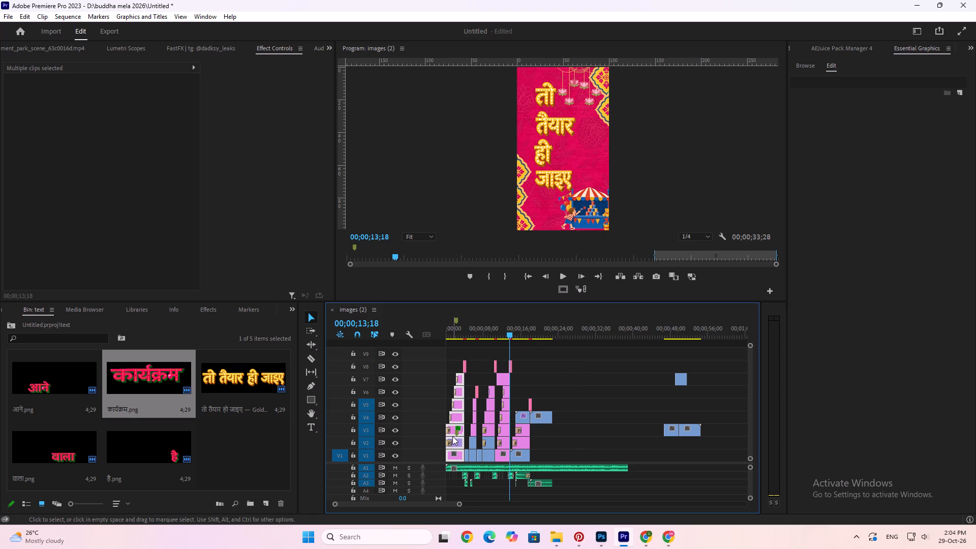
{"action": "left_click_drag", "start_coordinate": [457, 441], "coordinate": [583, 418], "text": "alt"}
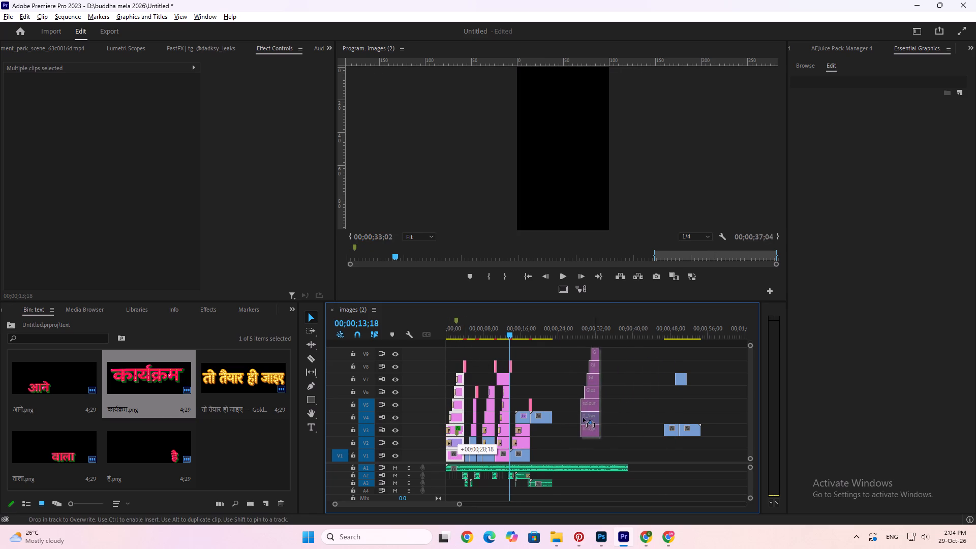
{"action": "left_click_drag", "start_coordinate": [583, 418], "coordinate": [573, 439], "text": "alt"}
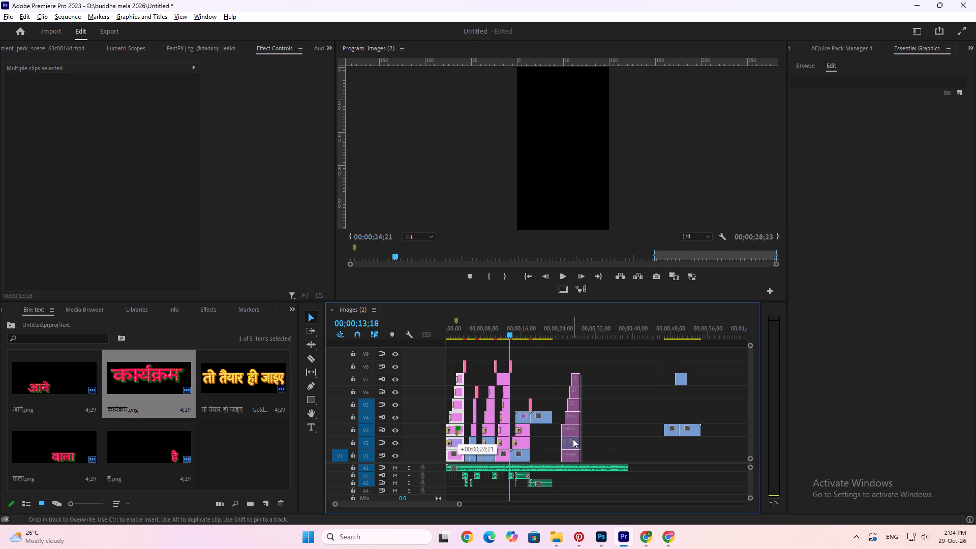
{"action": "left_click_drag", "start_coordinate": [558, 328], "coordinate": [565, 331]}
{"action": "key", "text": "space"}
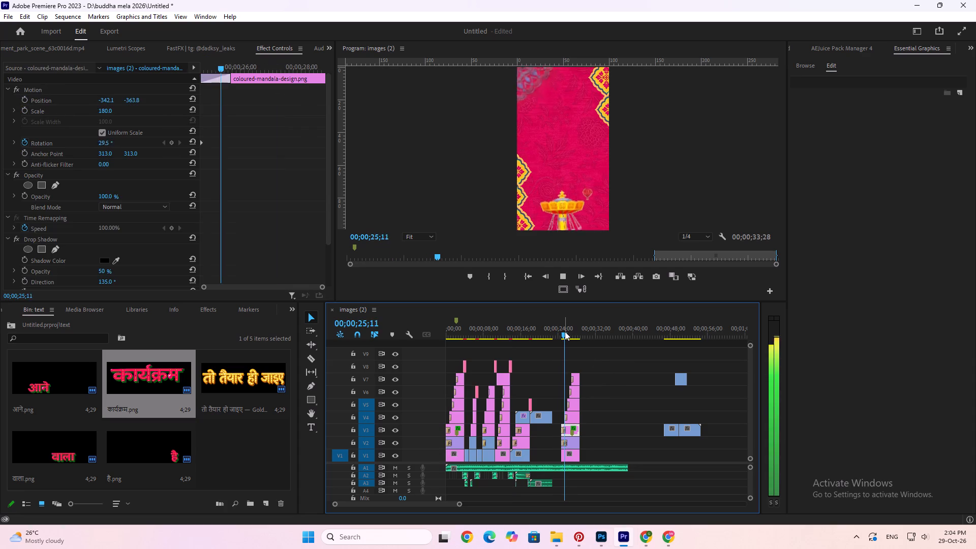
{"action": "key", "text": "space"}
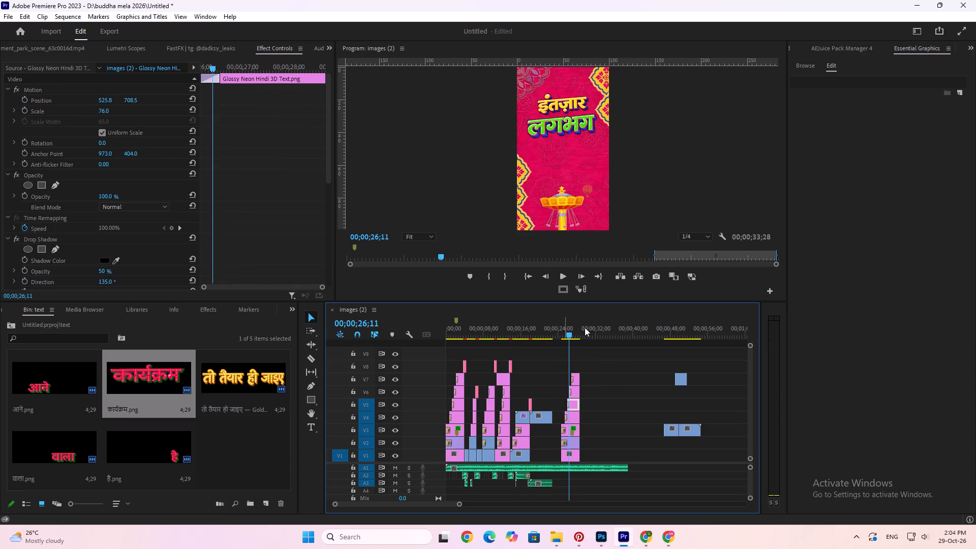
Delete the amusement park clip and its linked audio that follow the बुद्ध मेला 2026 title scene.
{"action": "left_click", "coordinate": [538, 419]}
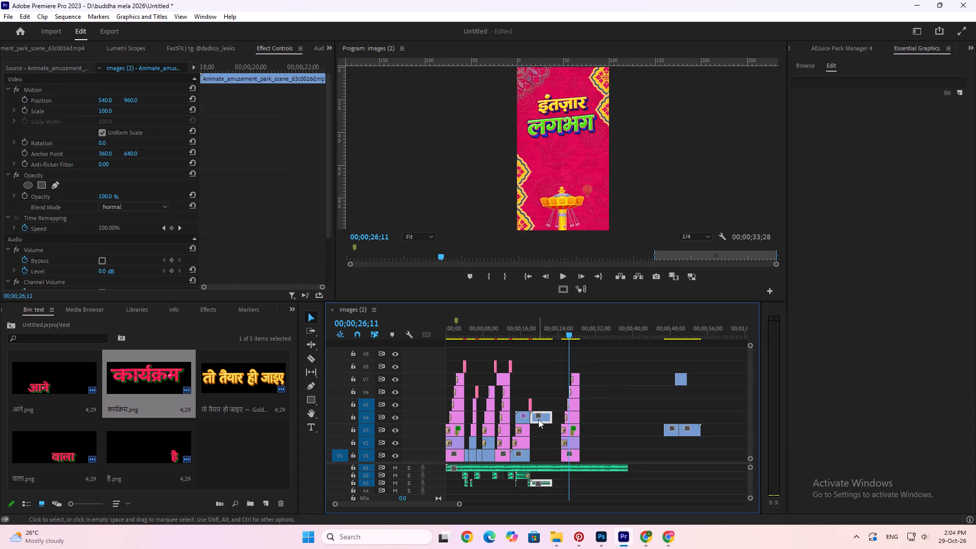
{"action": "left_click", "coordinate": [545, 392]}
{"action": "left_click", "coordinate": [535, 328]}
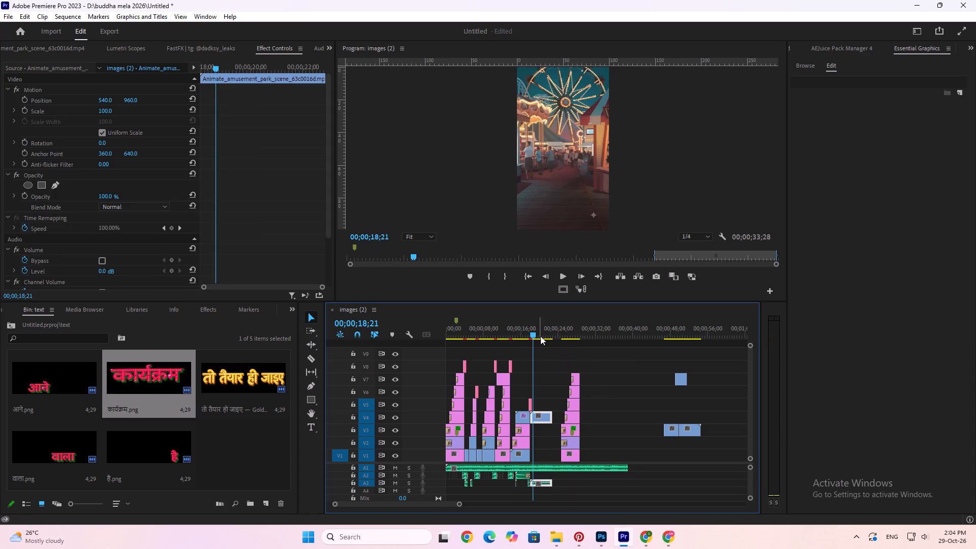
{"action": "left_click", "coordinate": [542, 337]}
{"action": "key", "text": "equal"}
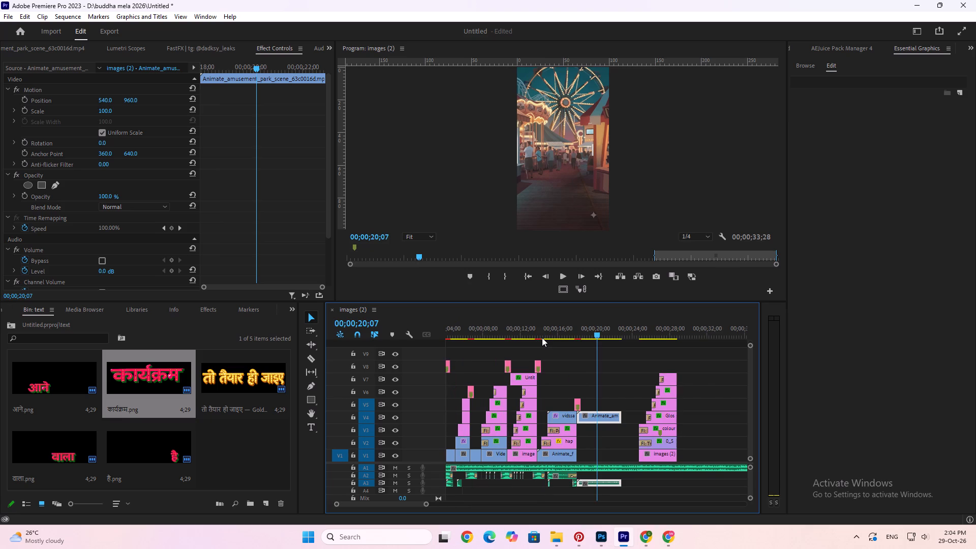
{"action": "left_click", "coordinate": [601, 415]}
{"action": "key", "text": "BackSpace"}
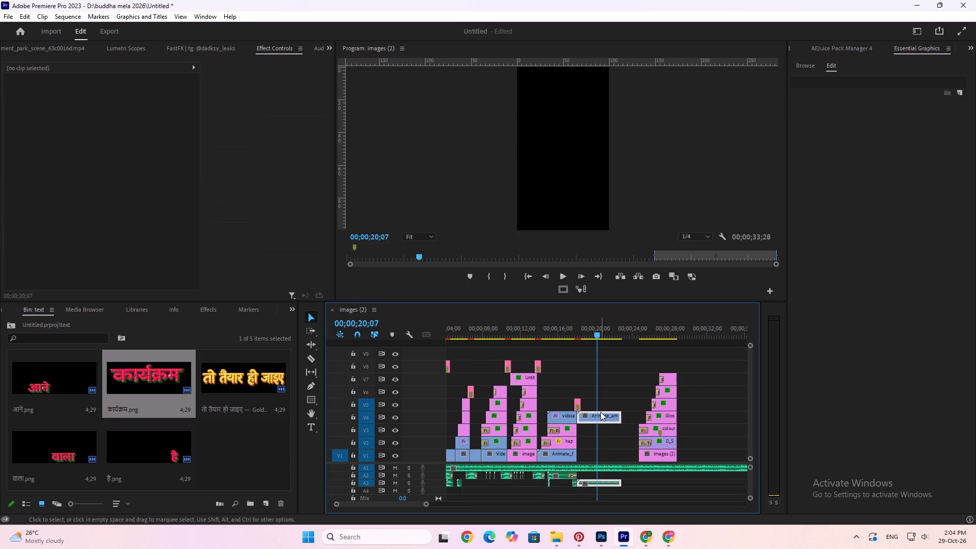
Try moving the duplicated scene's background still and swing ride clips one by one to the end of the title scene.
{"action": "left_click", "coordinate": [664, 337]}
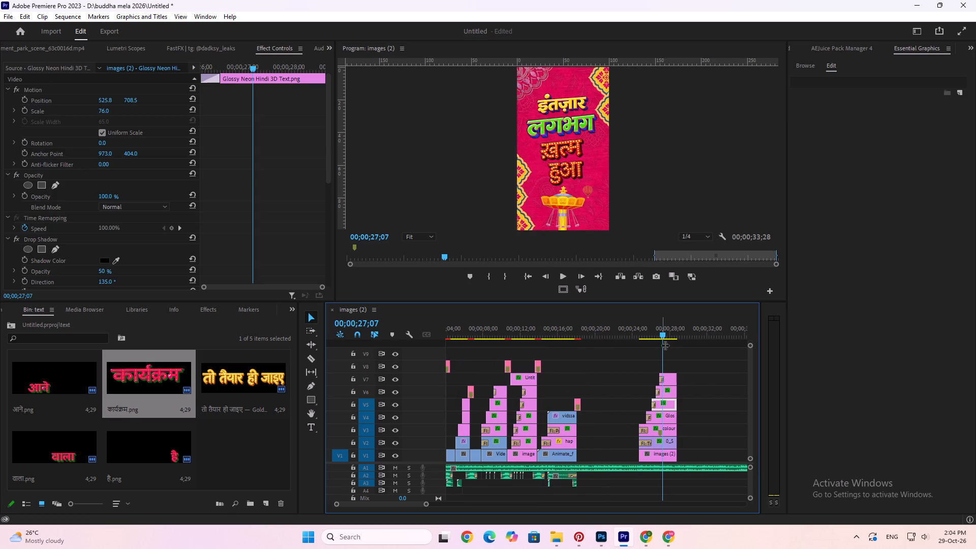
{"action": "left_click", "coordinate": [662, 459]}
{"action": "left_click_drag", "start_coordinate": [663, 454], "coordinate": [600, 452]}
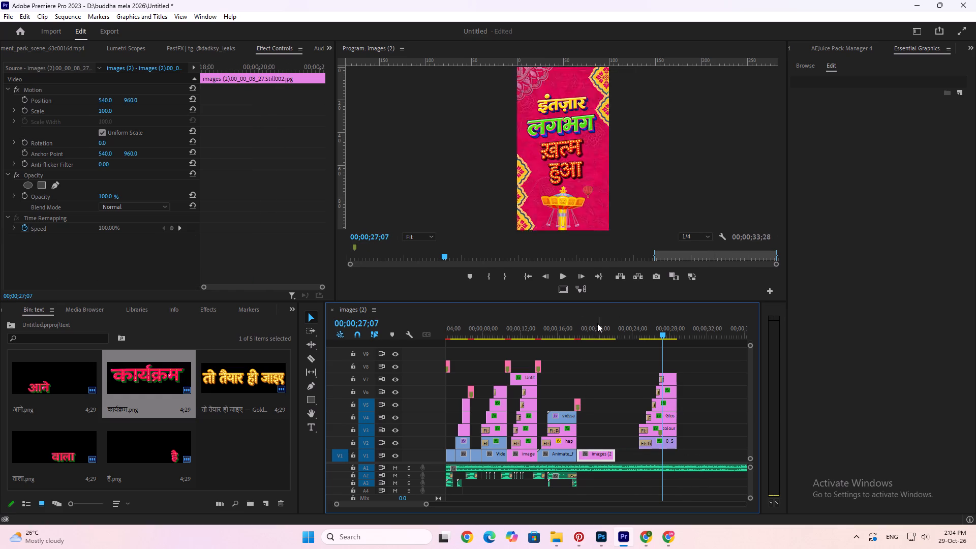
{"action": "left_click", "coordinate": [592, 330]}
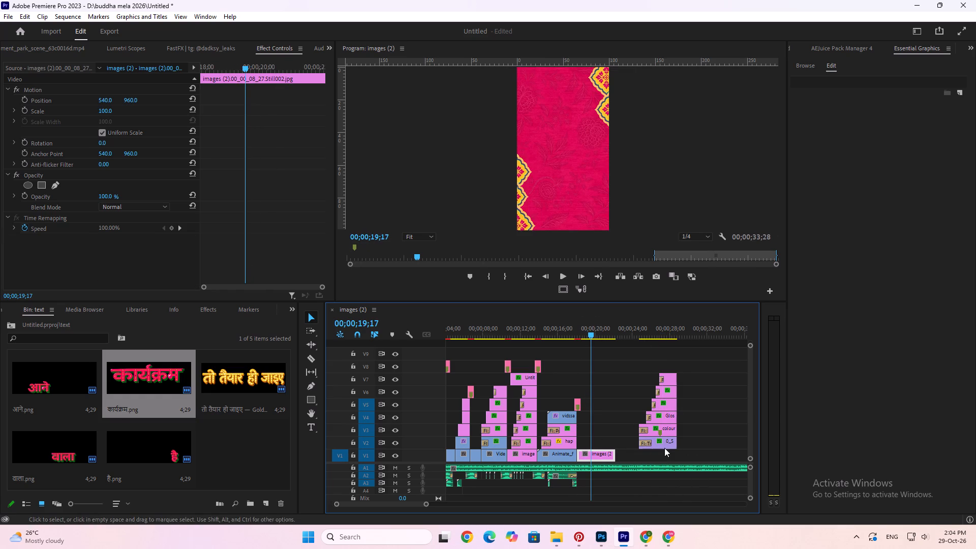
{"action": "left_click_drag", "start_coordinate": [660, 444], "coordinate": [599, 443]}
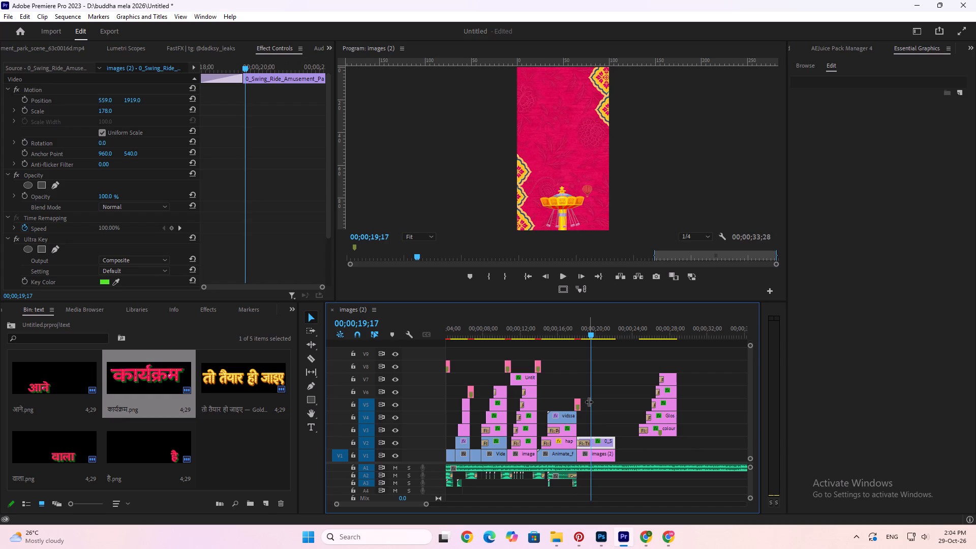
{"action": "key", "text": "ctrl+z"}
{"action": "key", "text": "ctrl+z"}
Move the duplicated scene's whole clip stack together so it starts directly after the बुद्ध मेला 2026 title scene, at about 18 seconds.
{"action": "left_click_drag", "start_coordinate": [661, 354], "coordinate": [662, 410]}
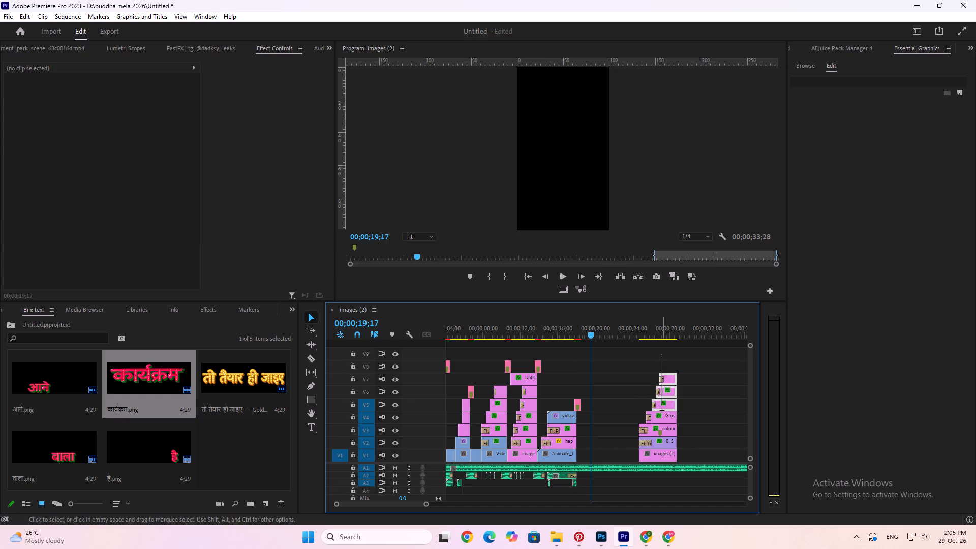
{"action": "left_click_drag", "start_coordinate": [662, 410], "coordinate": [671, 461]}
{"action": "left_click_drag", "start_coordinate": [662, 454], "coordinate": [612, 447]}
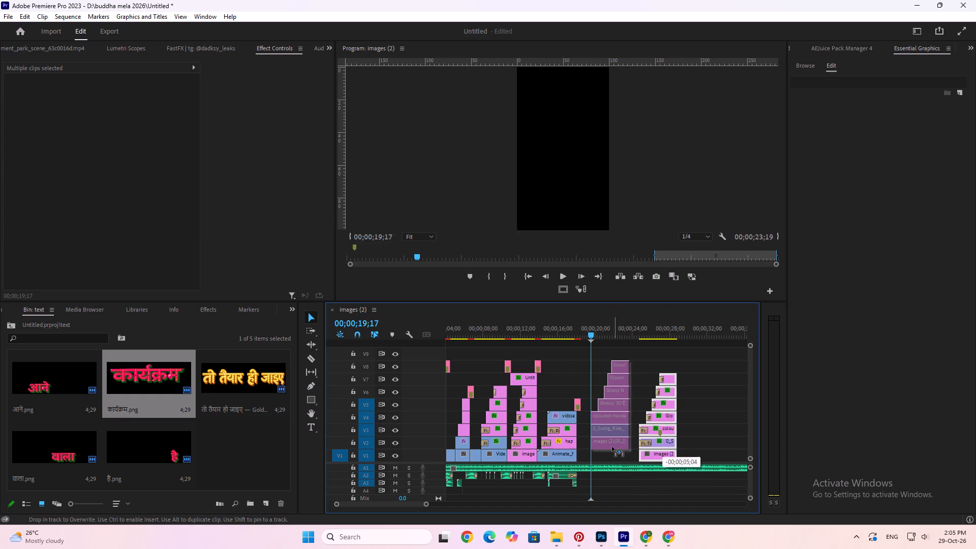
{"action": "left_click_drag", "start_coordinate": [612, 447], "coordinate": [601, 450]}
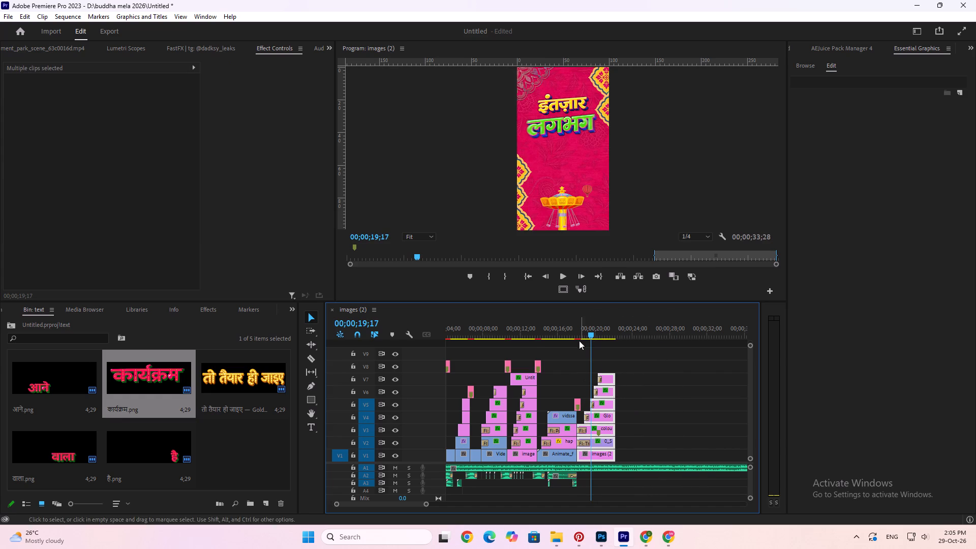
Play back from the title scene into the duplicated scene, and inspect its top text clip on V7 up close.
{"action": "left_click", "coordinate": [562, 331]}
{"action": "key", "text": "space"}
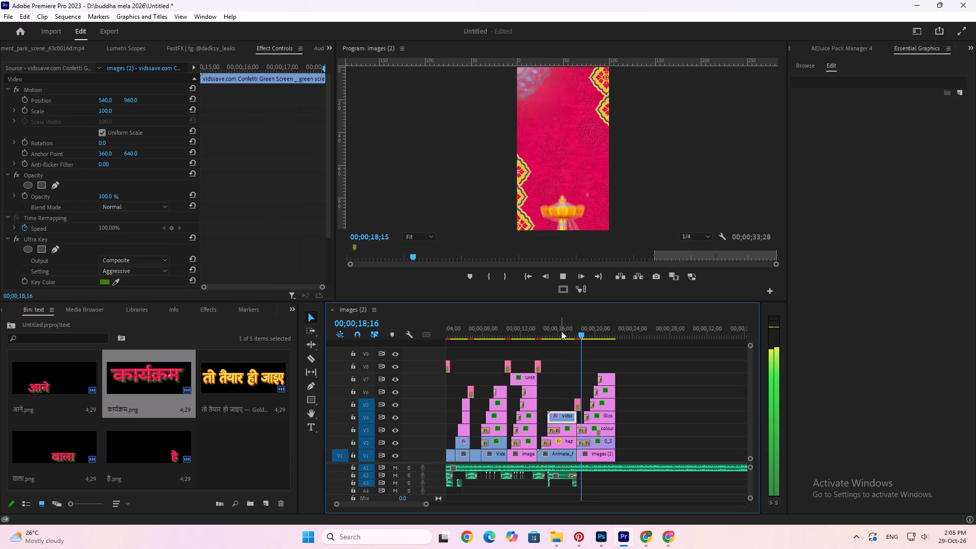
{"action": "key", "text": "space"}
{"action": "key", "text": "space"}
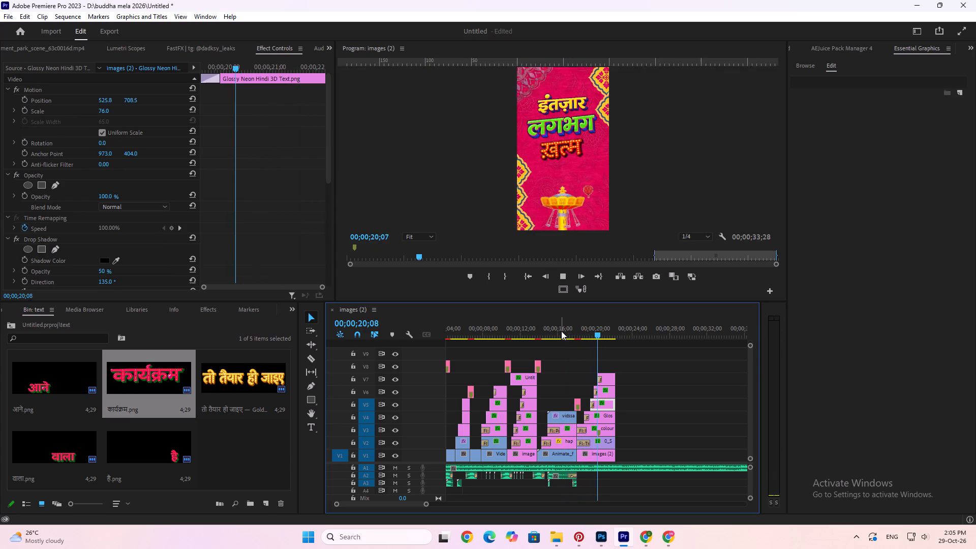
{"action": "key", "text": "space"}
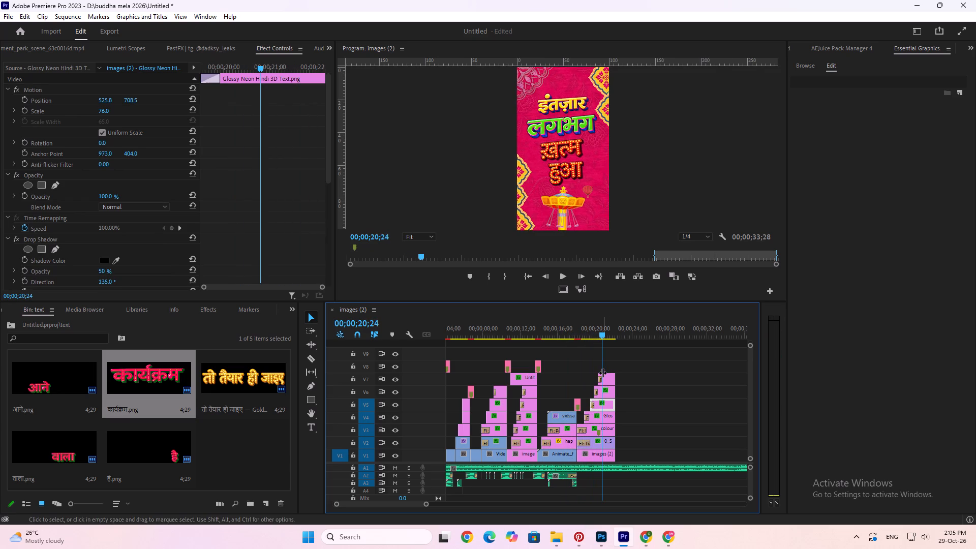
{"action": "left_click", "coordinate": [606, 367]}
{"action": "left_click", "coordinate": [608, 377]}
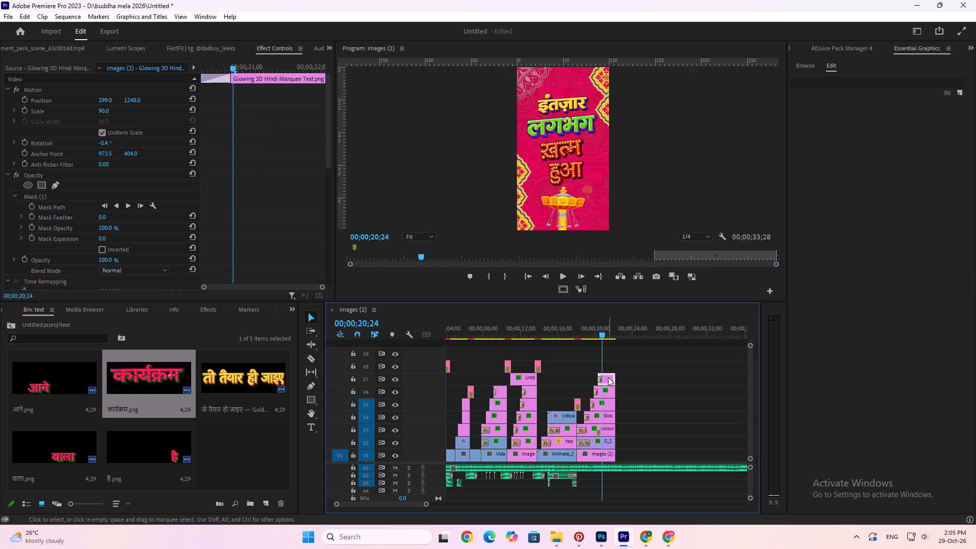
{"action": "type", "text": "=="}
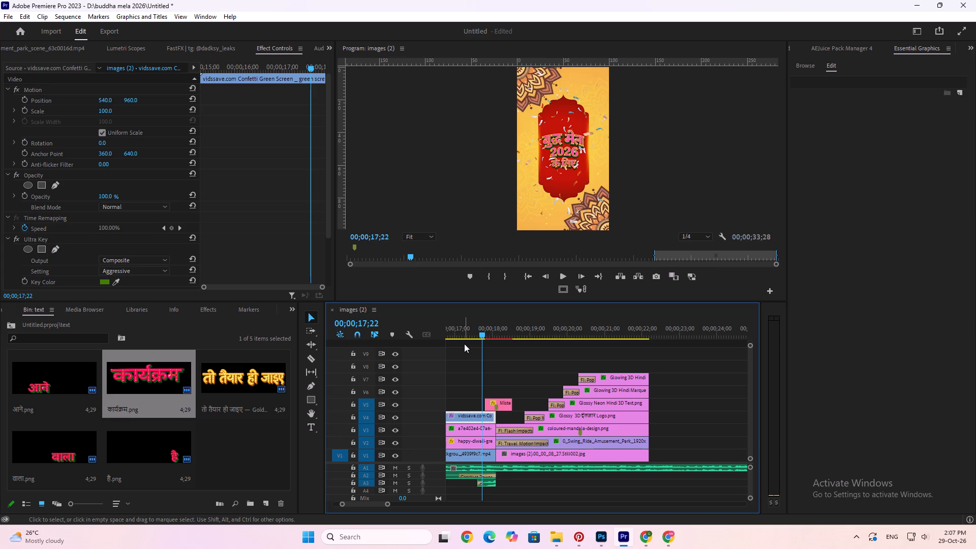
{"action": "left_click", "coordinate": [463, 332]}
{"action": "key", "text": "space"}
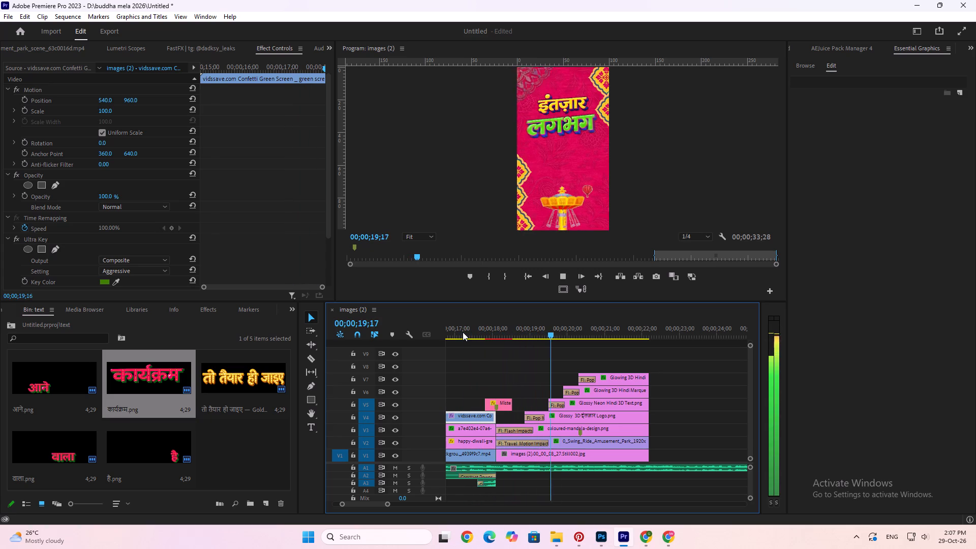
{"action": "key", "text": "space"}
{"action": "left_click", "coordinate": [489, 333]}
{"action": "key", "text": "space"}
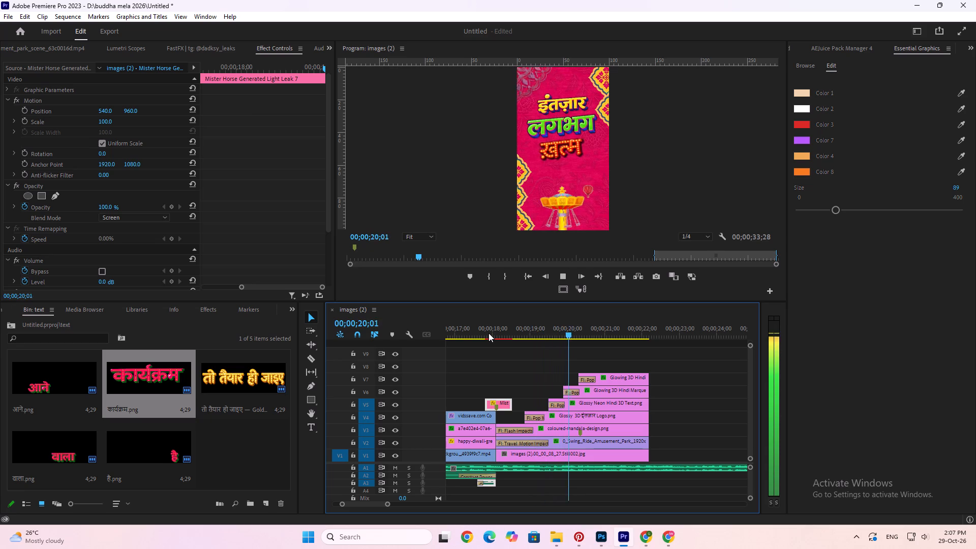
{"action": "key", "text": "space"}
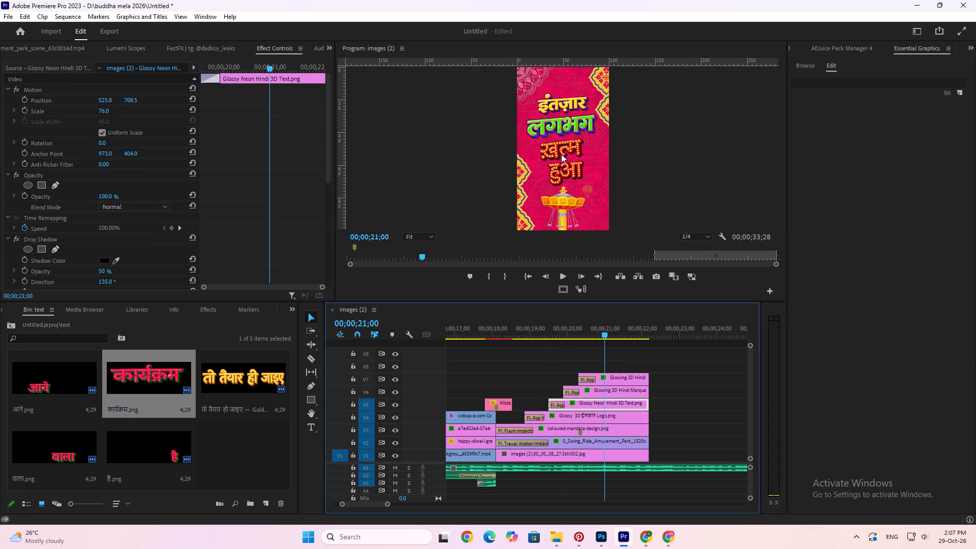
{"action": "left_click", "coordinate": [493, 331]}
{"action": "key", "text": "space"}
{"action": "key", "text": "space"}
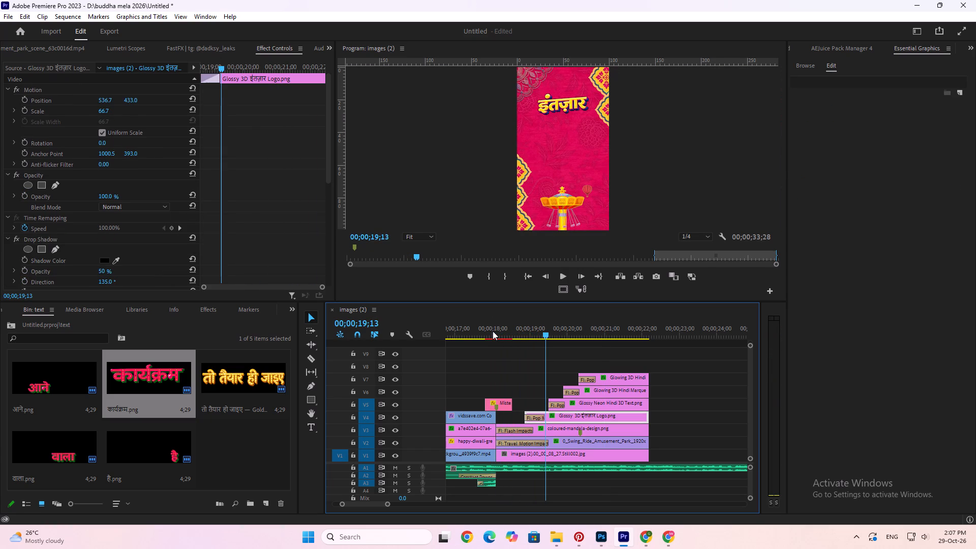
Inspect the Motion bounds of the mandala and lettering clips in the duplicated इंतज़ार लगभग ख़त्म हुआ scene, around 00;00;20;17.
{"action": "left_click", "coordinate": [589, 329]}
{"action": "left_click", "coordinate": [535, 100]}
{"action": "left_click", "coordinate": [567, 427]}
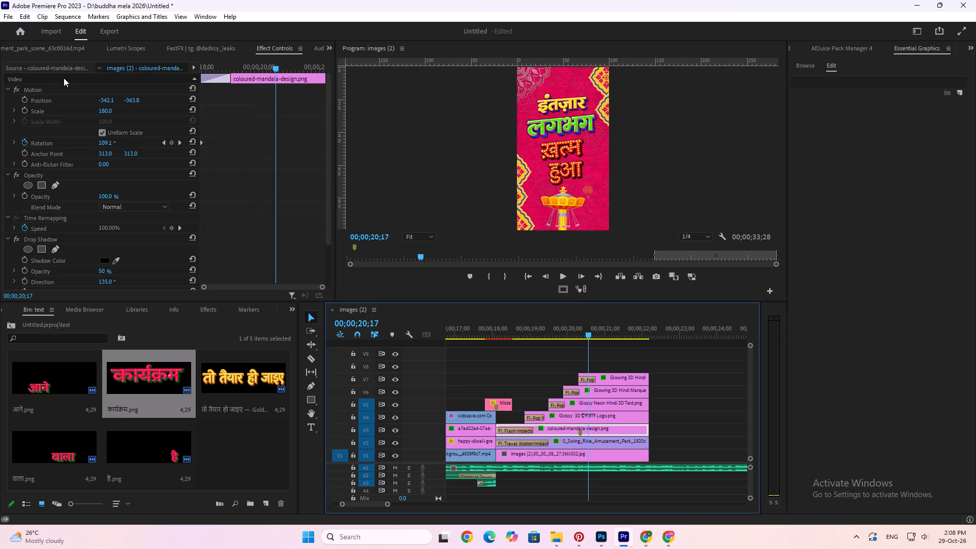
{"action": "left_click", "coordinate": [42, 90]}
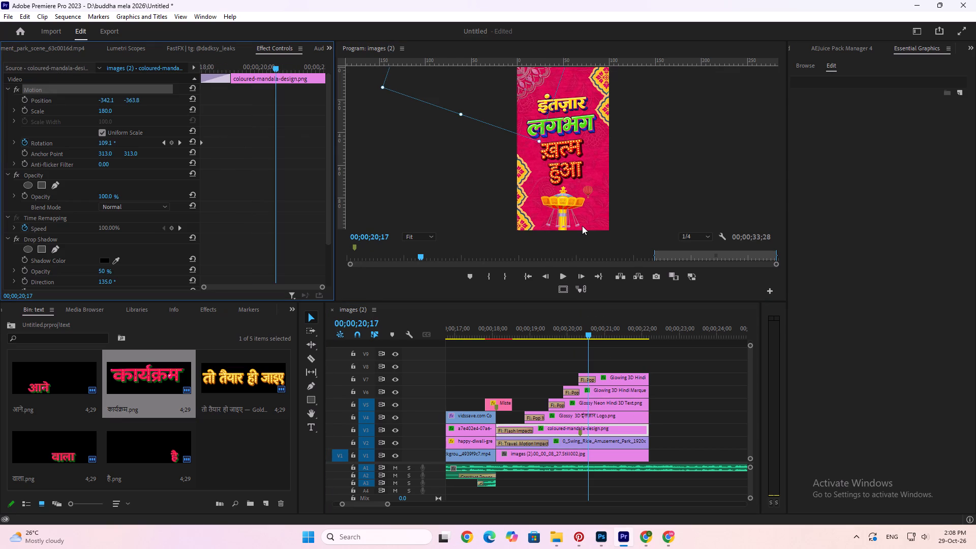
{"action": "left_click", "coordinate": [596, 417]}
{"action": "left_click", "coordinate": [603, 404]}
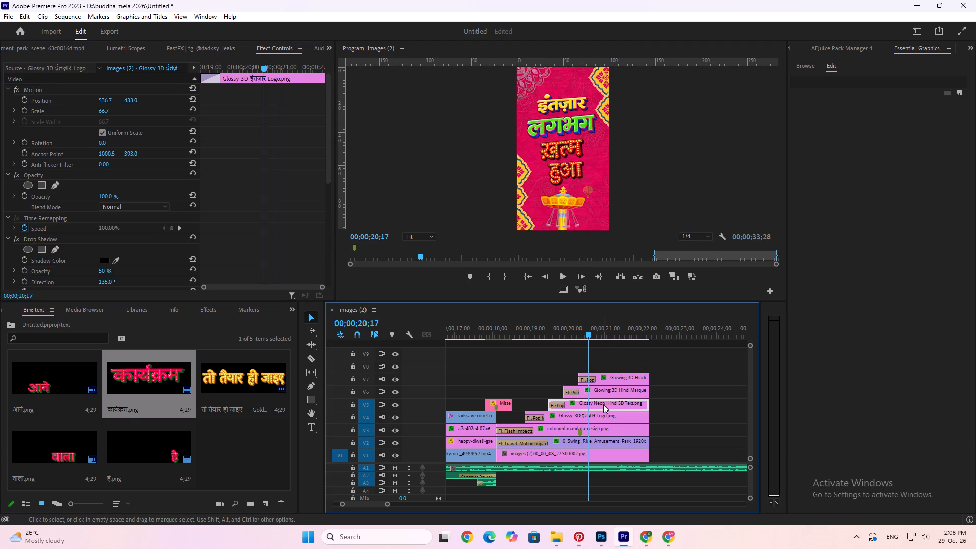
{"action": "left_click", "coordinate": [40, 87]}
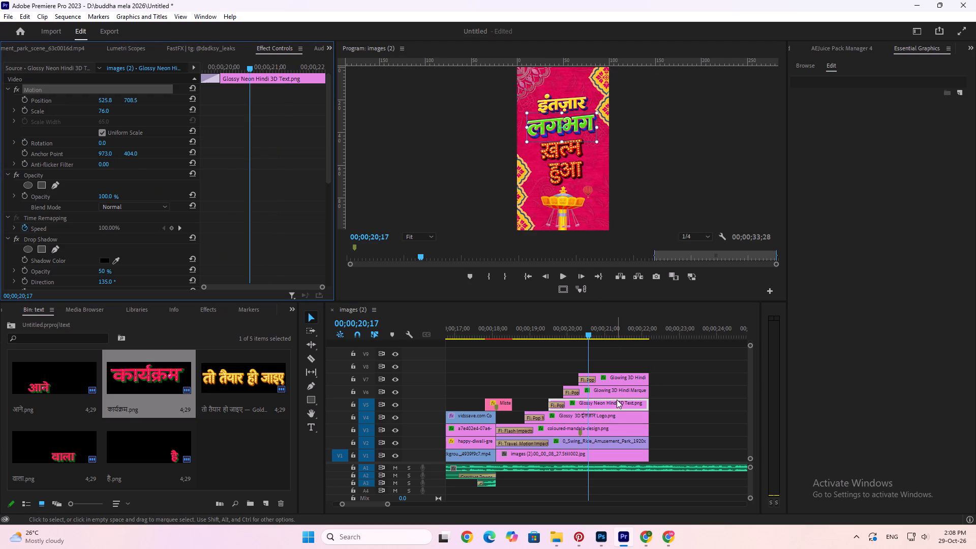
{"action": "left_click", "coordinate": [604, 377]}
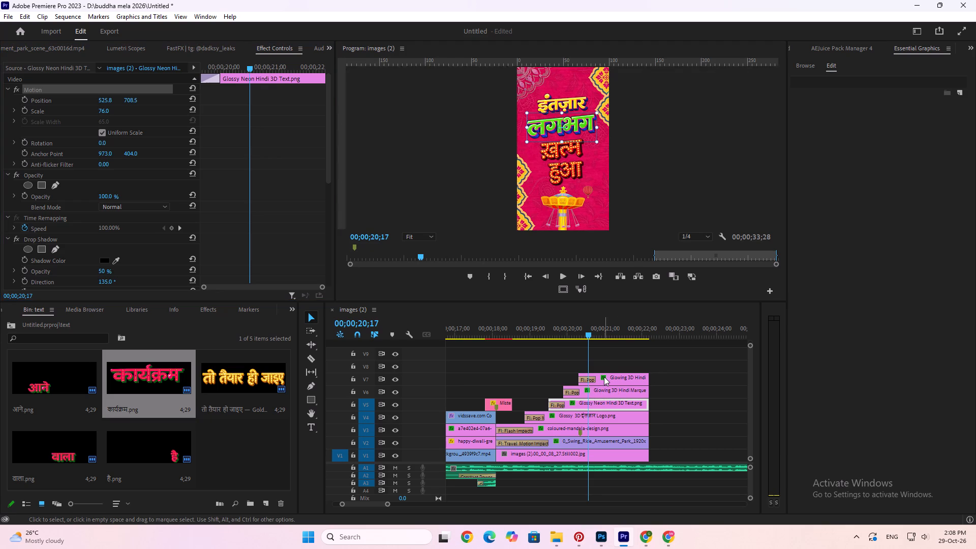
{"action": "left_click", "coordinate": [605, 365]}
{"action": "left_click", "coordinate": [607, 378]}
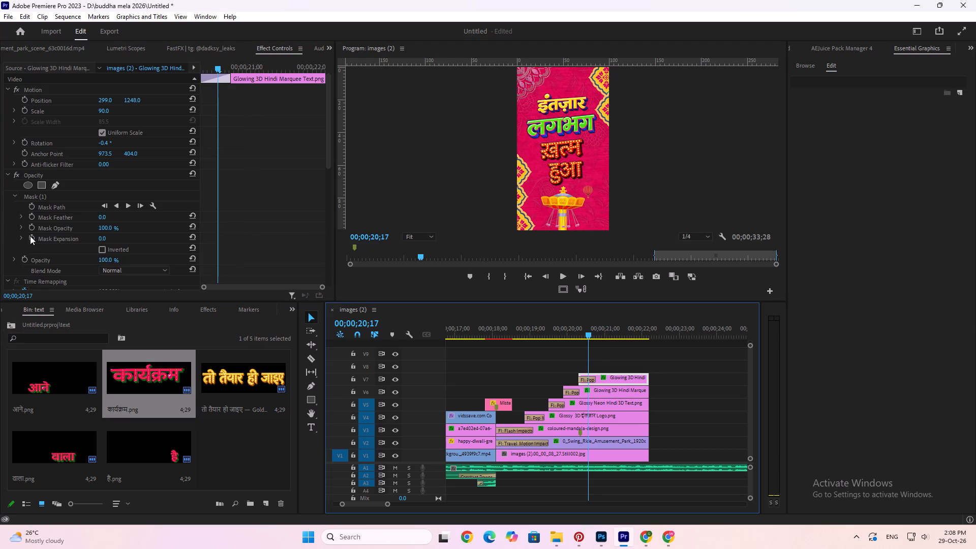
{"action": "left_click", "coordinate": [30, 87]}
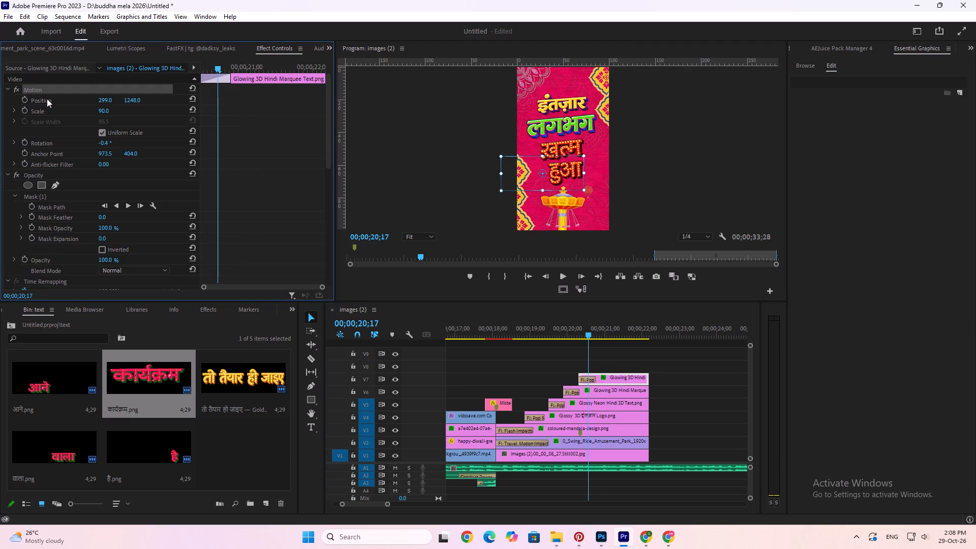
{"action": "scroll", "coordinate": [116, 162], "scroll_direction": "down", "scroll_amount": 6}
{"action": "scroll", "coordinate": [119, 190], "scroll_direction": "up", "scroll_amount": 11}
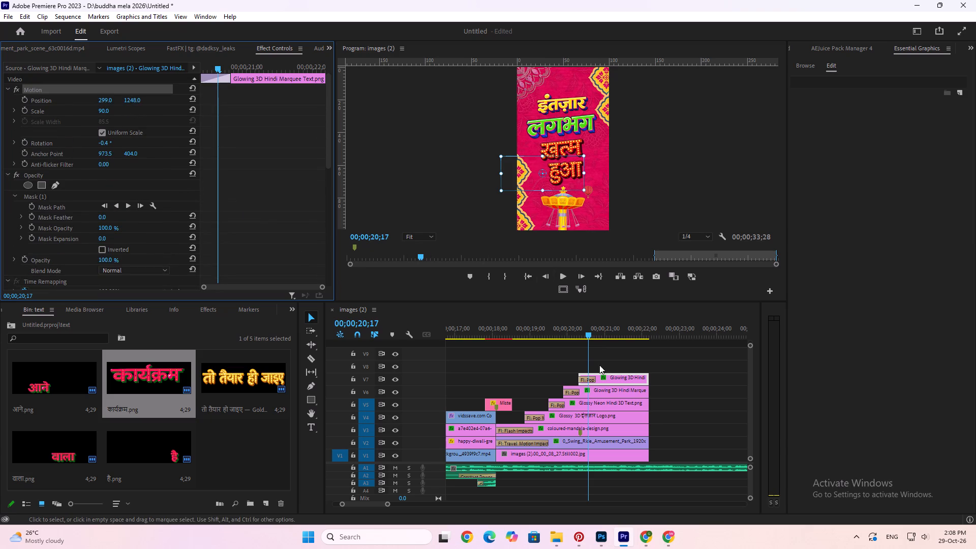
{"action": "left_click", "coordinate": [590, 392]}
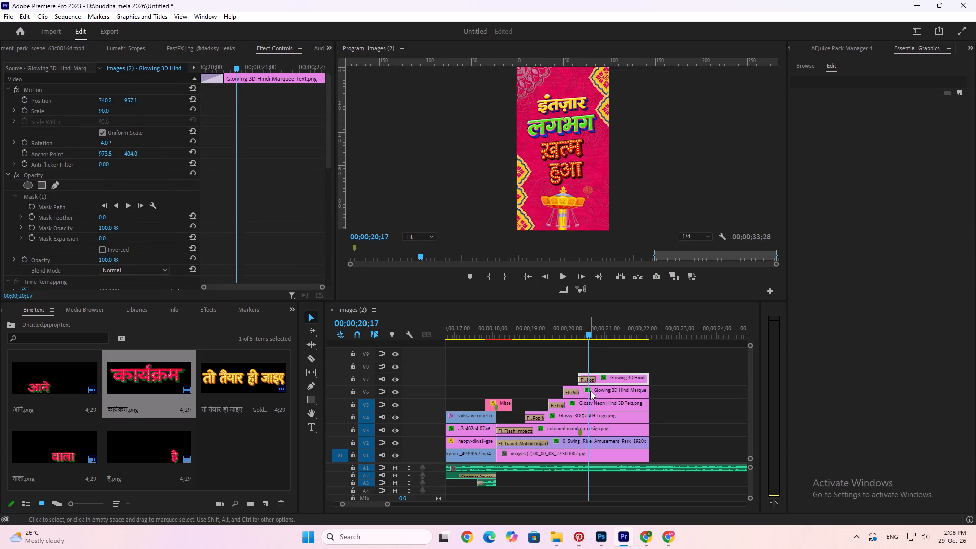
{"action": "left_click", "coordinate": [37, 88]}
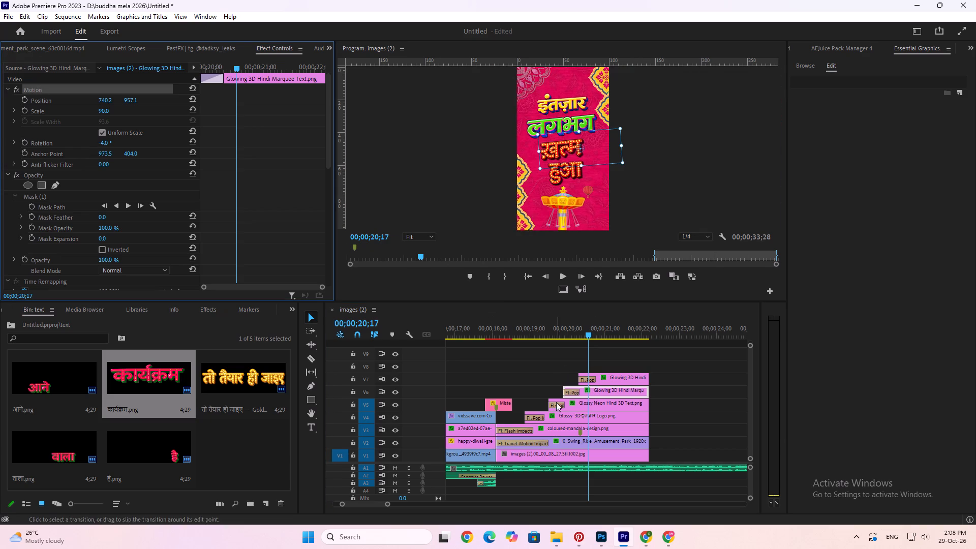
{"action": "left_click", "coordinate": [592, 415]}
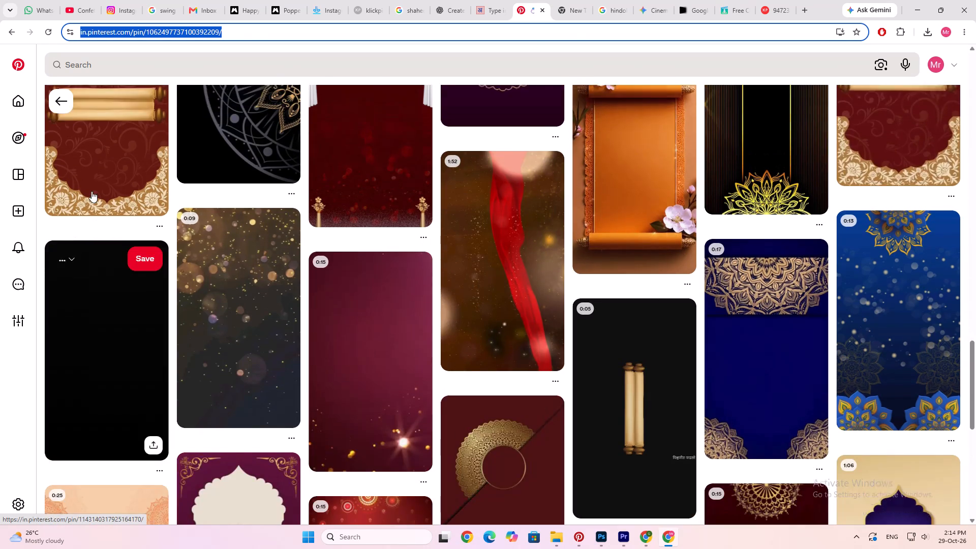
{"action": "scroll", "coordinate": [91, 191], "scroll_direction": "up", "scroll_amount": 2}
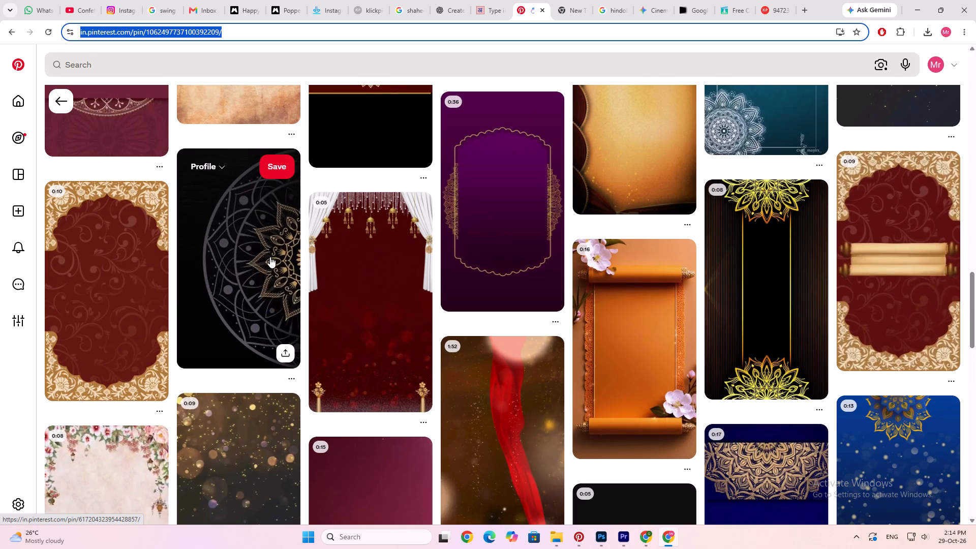
{"action": "scroll", "coordinate": [381, 384], "scroll_direction": "down", "scroll_amount": 6}
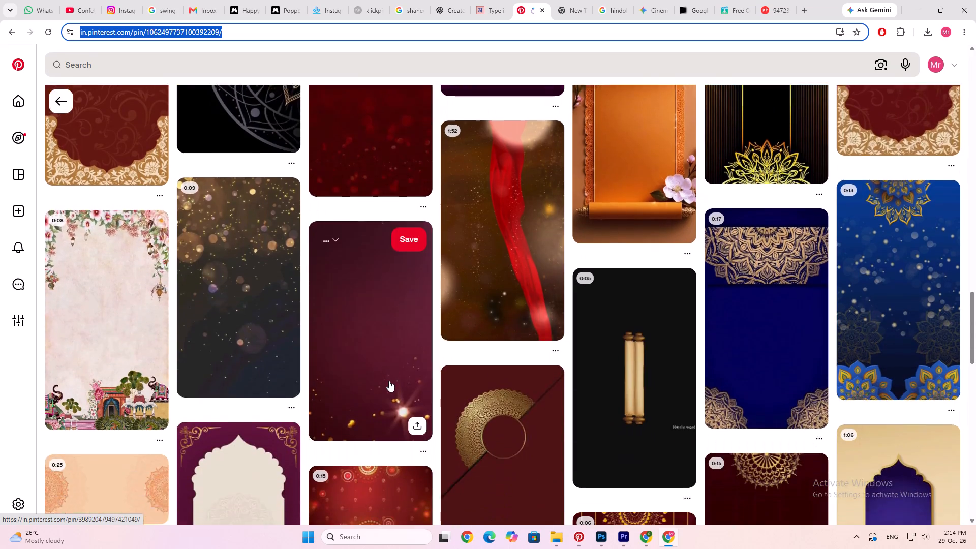
{"action": "scroll", "coordinate": [389, 381], "scroll_direction": "down", "scroll_amount": 6}
{"action": "scroll", "coordinate": [324, 334], "scroll_direction": "down", "scroll_amount": 3}
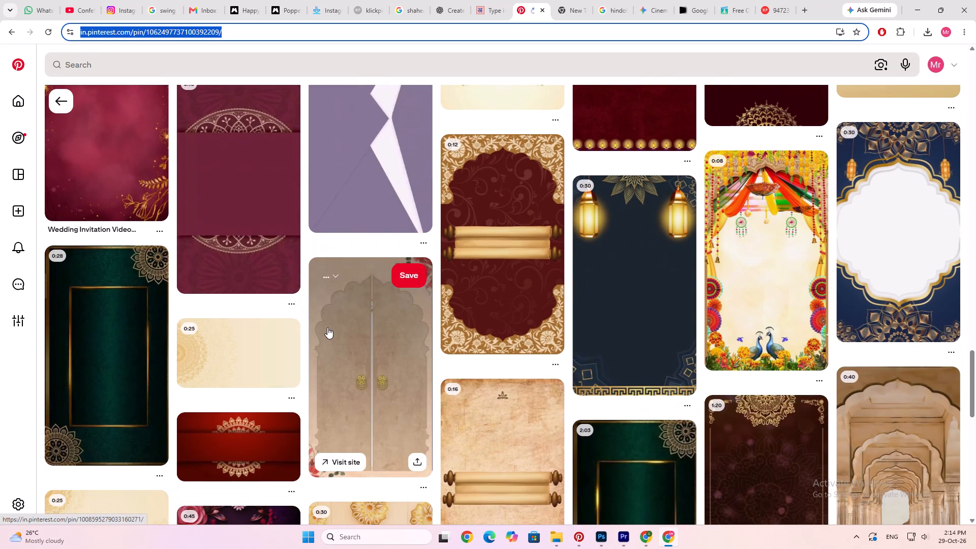
{"action": "scroll", "coordinate": [538, 321], "scroll_direction": "down", "scroll_amount": 1}
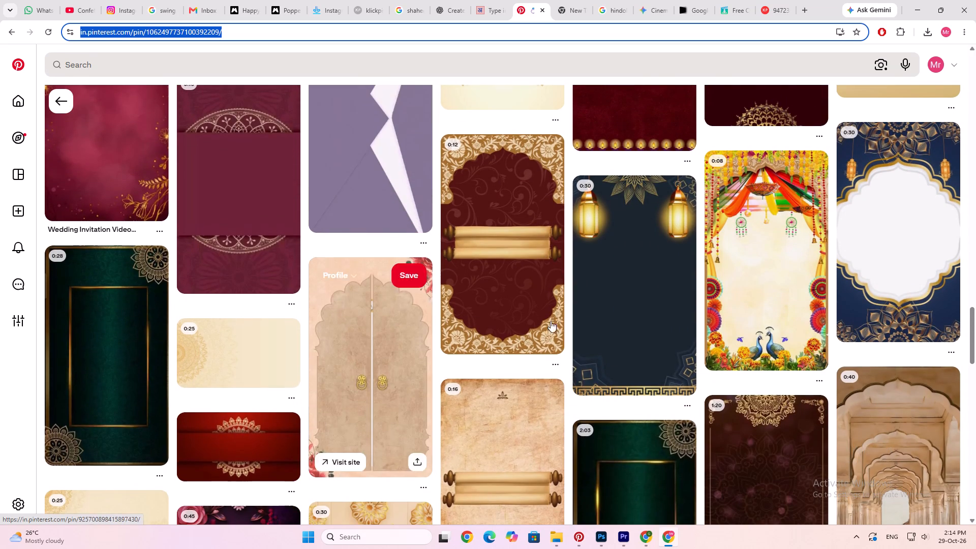
{"action": "scroll", "coordinate": [729, 295], "scroll_direction": "down", "scroll_amount": 5}
{"action": "scroll", "coordinate": [353, 292], "scroll_direction": "down", "scroll_amount": 6}
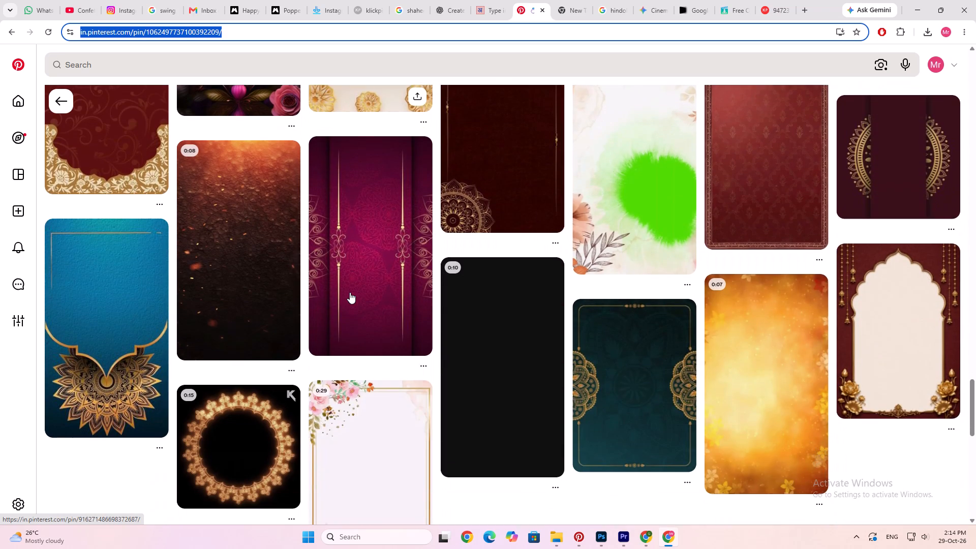
{"action": "scroll", "coordinate": [350, 292], "scroll_direction": "down", "scroll_amount": 5}
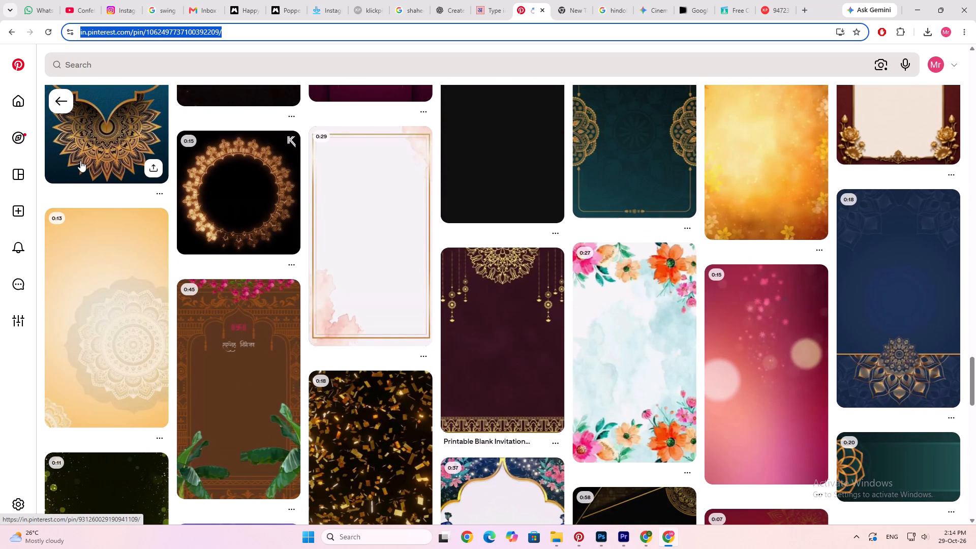
{"action": "scroll", "coordinate": [453, 360], "scroll_direction": "up", "scroll_amount": 4}
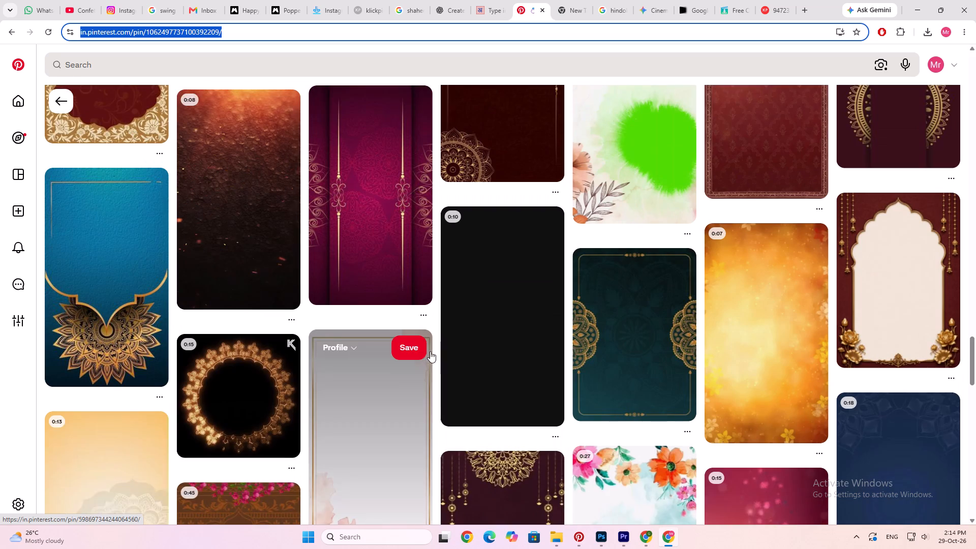
{"action": "scroll", "coordinate": [428, 351], "scroll_direction": "down", "scroll_amount": 3}
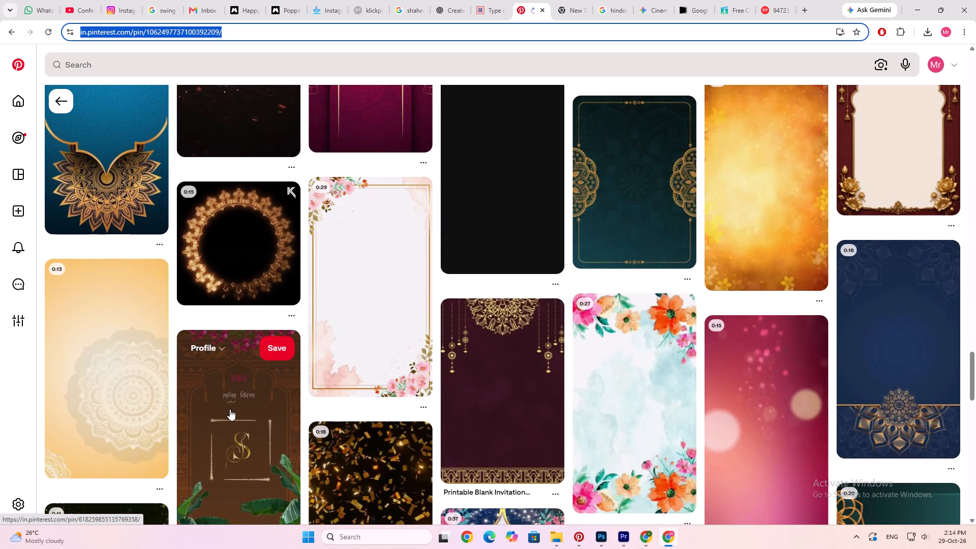
{"action": "scroll", "coordinate": [231, 409], "scroll_direction": "down", "scroll_amount": 11}
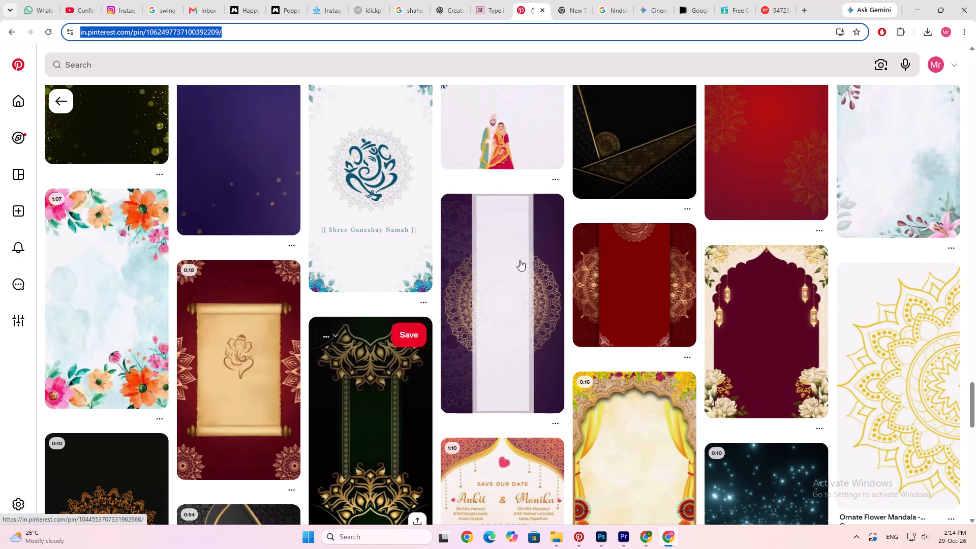
{"action": "scroll", "coordinate": [527, 173], "scroll_direction": "up", "scroll_amount": 4}
{"action": "scroll", "coordinate": [489, 272], "scroll_direction": "up", "scroll_amount": 17}
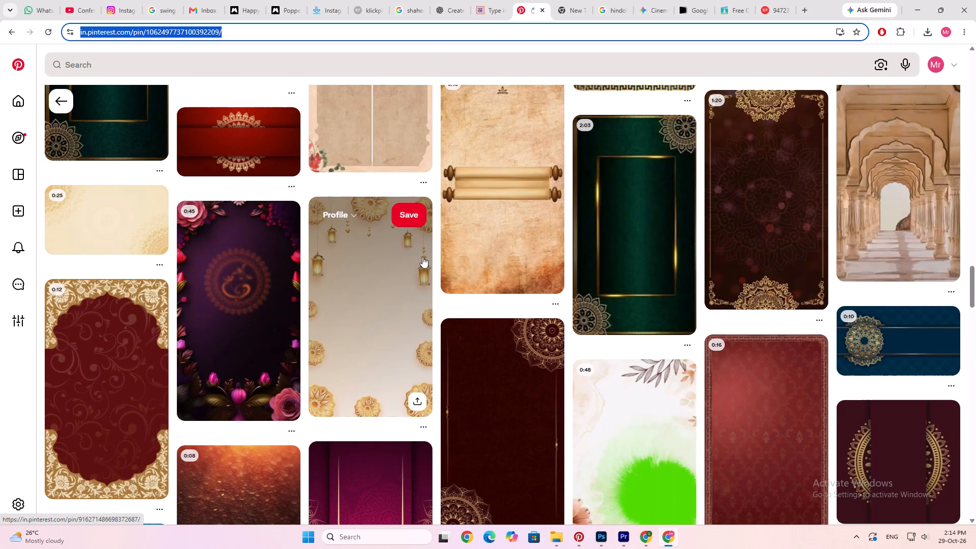
Open the Ramadan background template pin with golden lanterns and copy its link.
{"action": "left_click", "coordinate": [388, 283]}
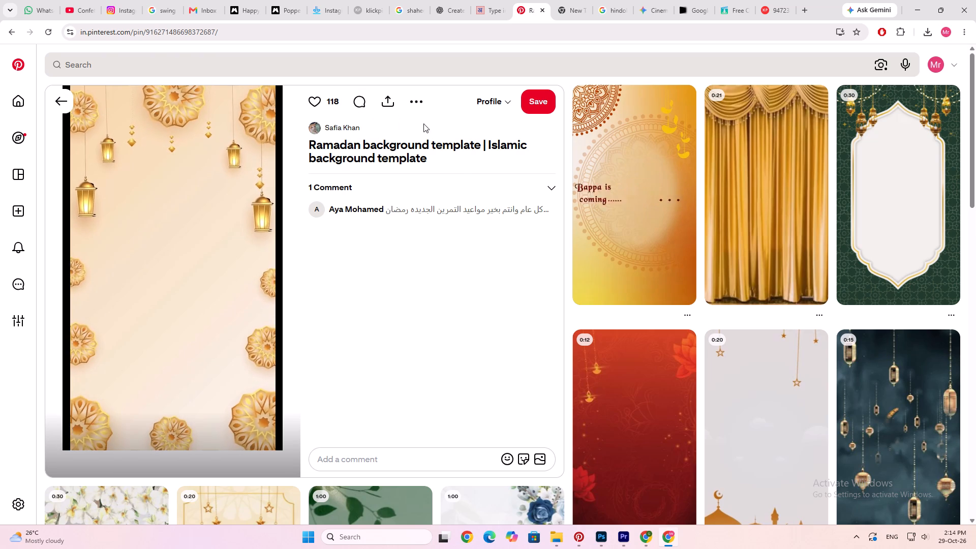
{"action": "left_click", "coordinate": [165, 34]}
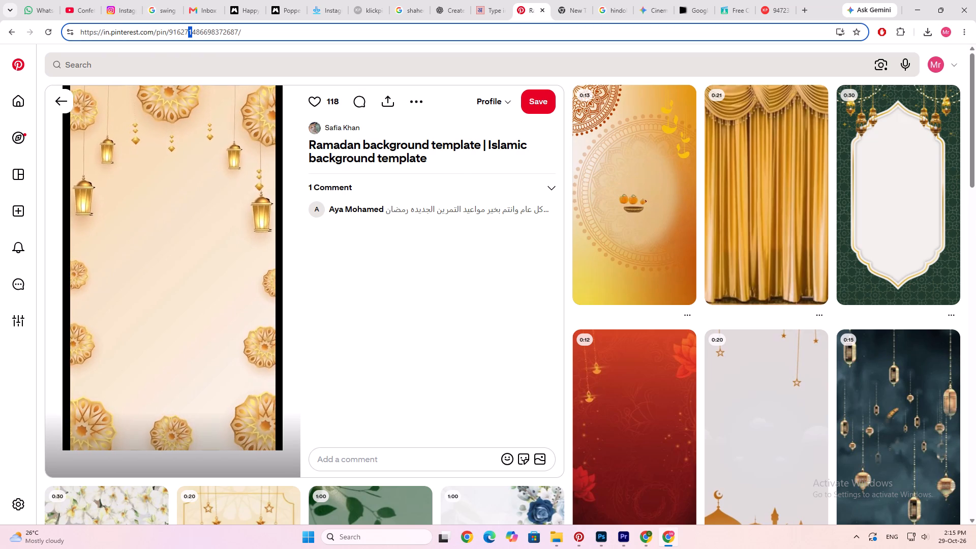
{"action": "key", "text": "ctrl+a"}
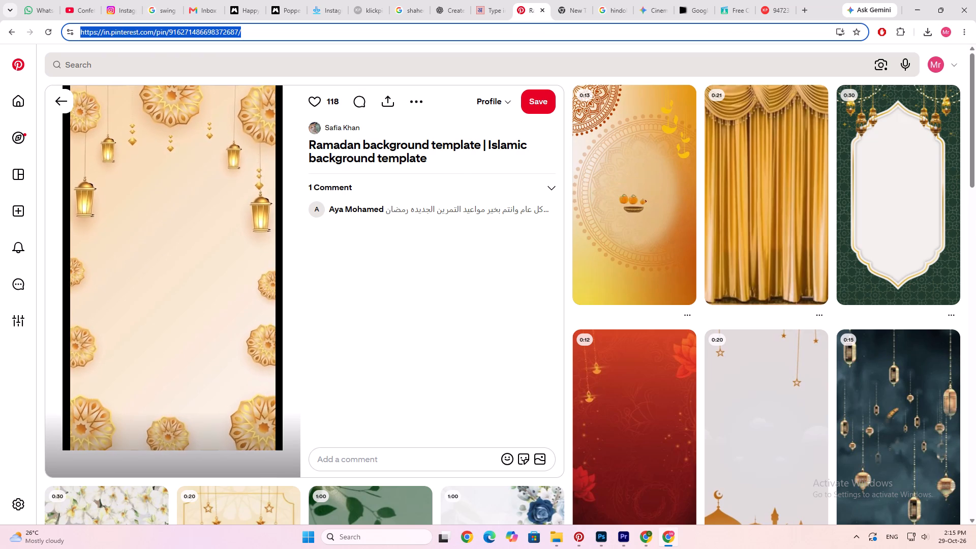
{"action": "key", "text": "ctrl+c"}
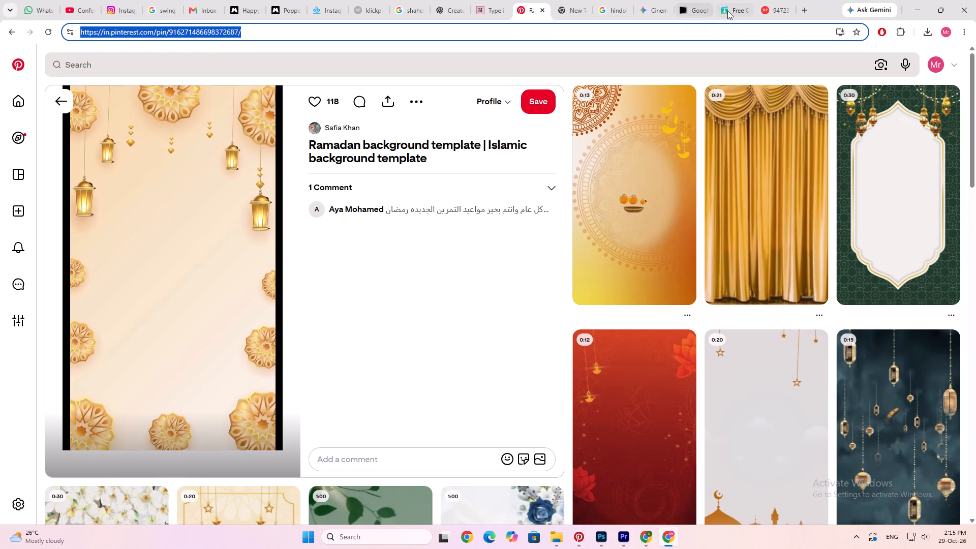
Download the Ramadan background video with the KlickPin Pinterest downloader, using the copied pin link.
{"action": "left_click", "coordinate": [775, 12]}
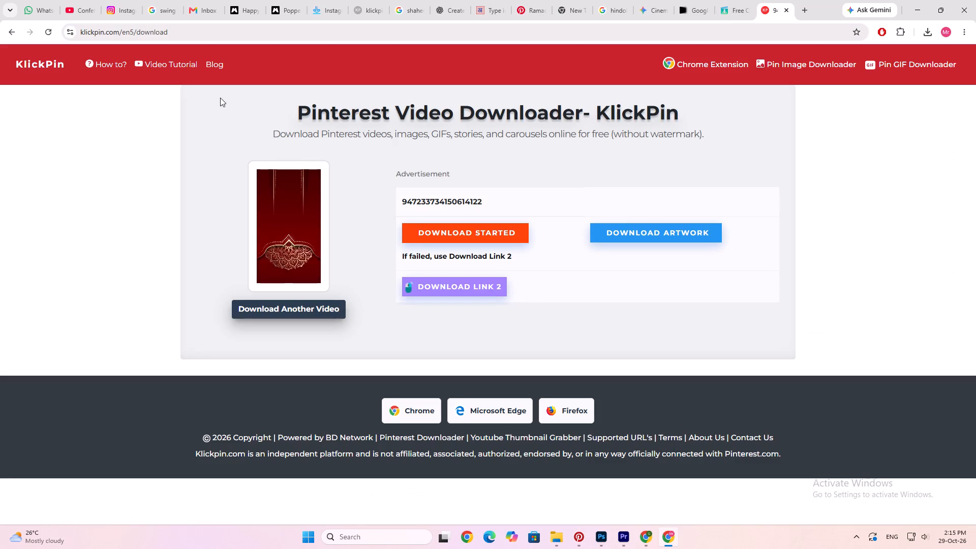
{"action": "scroll", "coordinate": [219, 100], "scroll_direction": "up", "scroll_amount": 8}
{"action": "scroll", "coordinate": [489, 203], "scroll_direction": "down", "scroll_amount": 6}
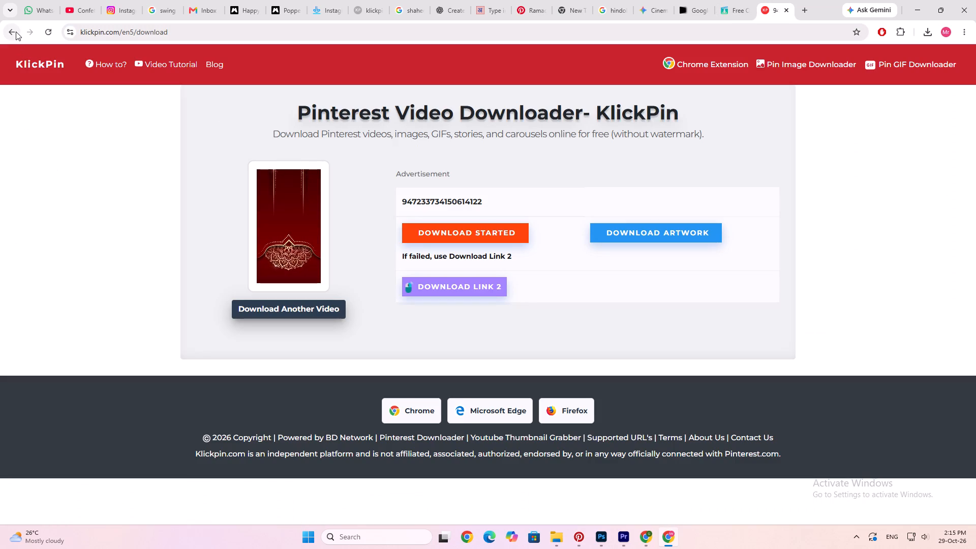
{"action": "left_click", "coordinate": [21, 28]}
{"action": "left_click", "coordinate": [20, 28]}
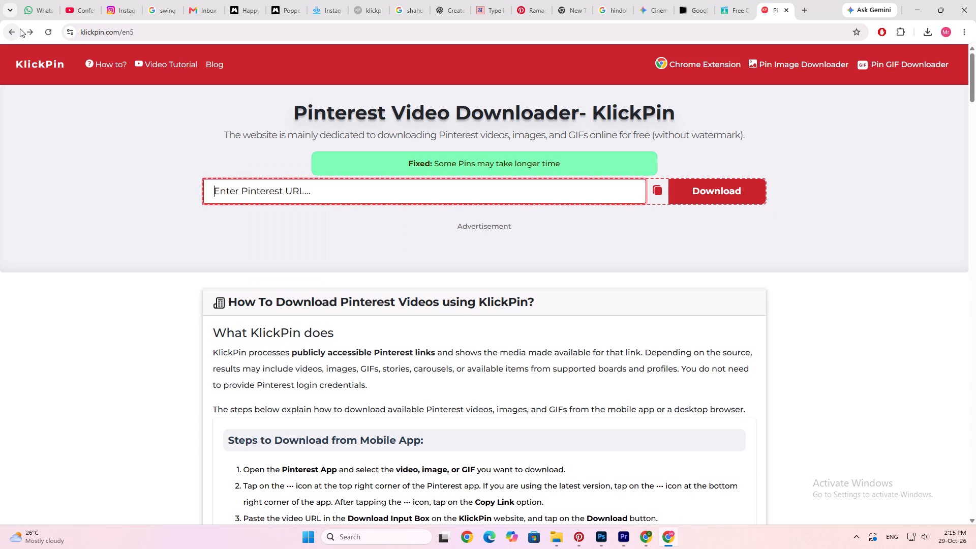
{"action": "left_click", "coordinate": [290, 192]}
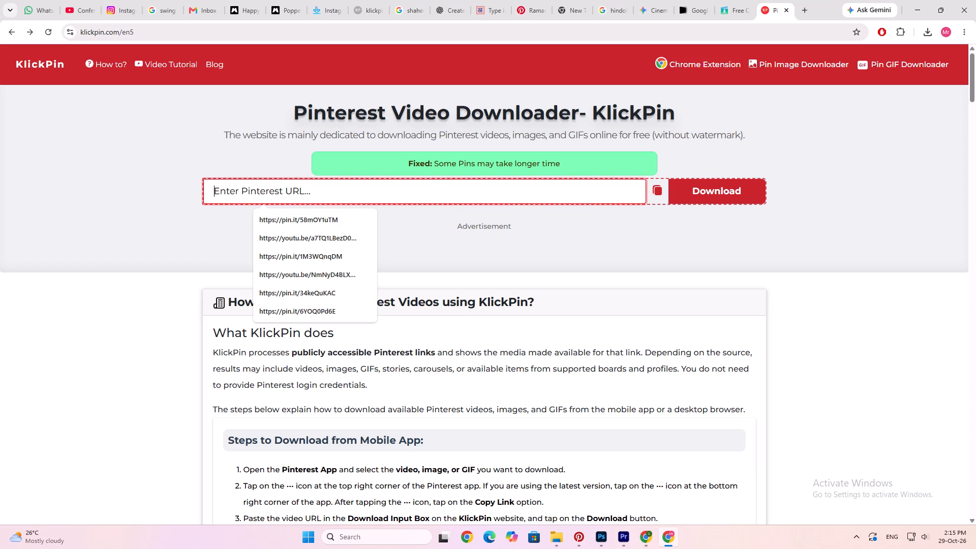
{"action": "key", "text": "ctrl+v"}
{"action": "left_click", "coordinate": [711, 198]}
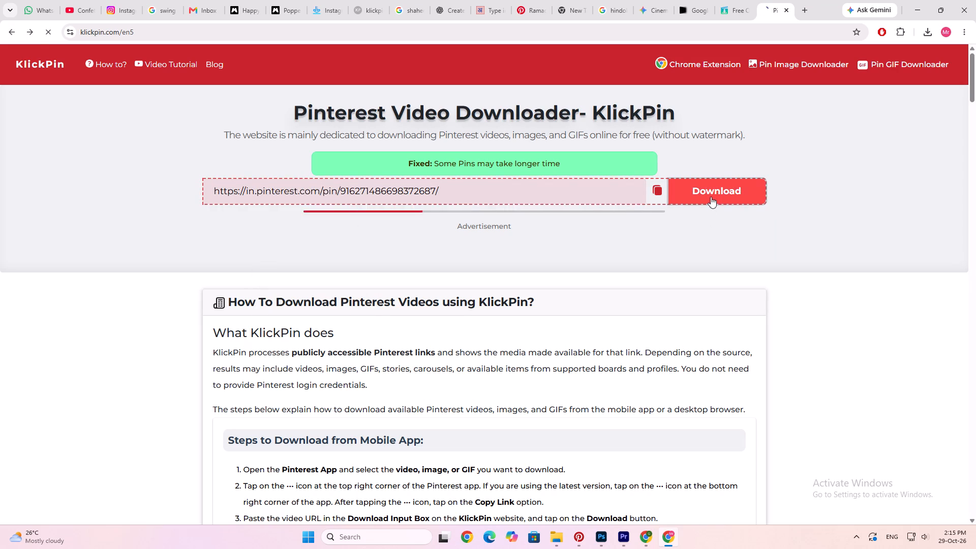
{"action": "left_click", "coordinate": [500, 240]}
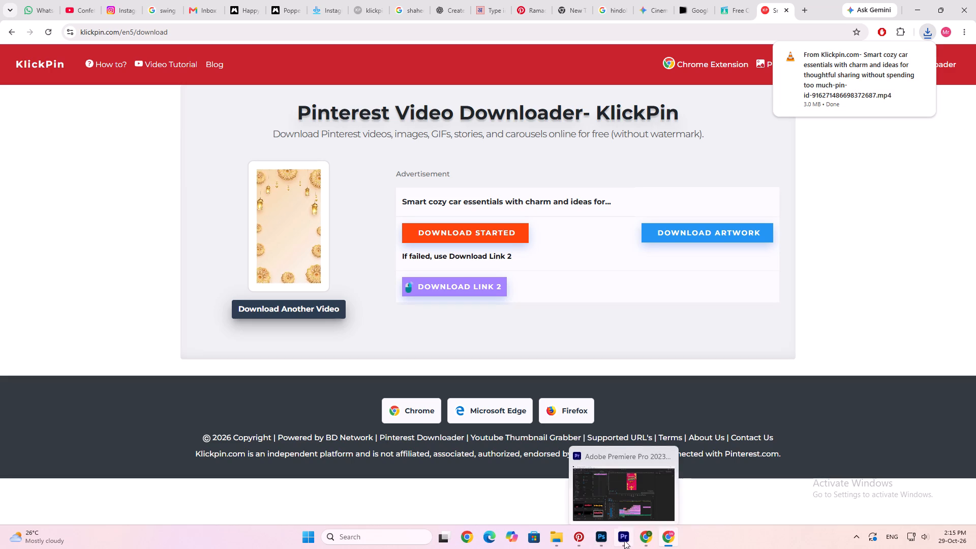
Return to Premiere Pro and play the sequence from 00;00;18;15 to review the lettering section.
{"action": "left_click", "coordinate": [634, 492]}
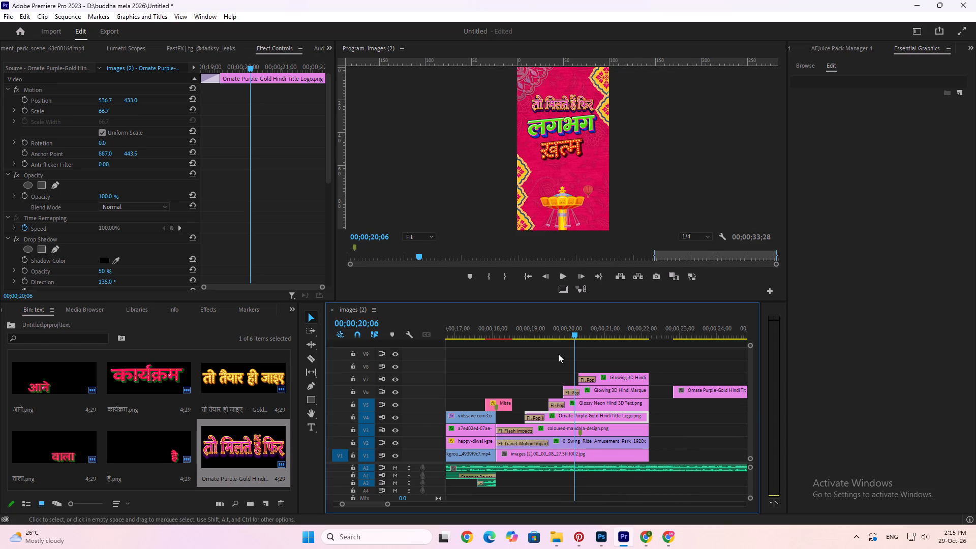
{"action": "left_click", "coordinate": [512, 330]}
{"action": "key", "text": "space"}
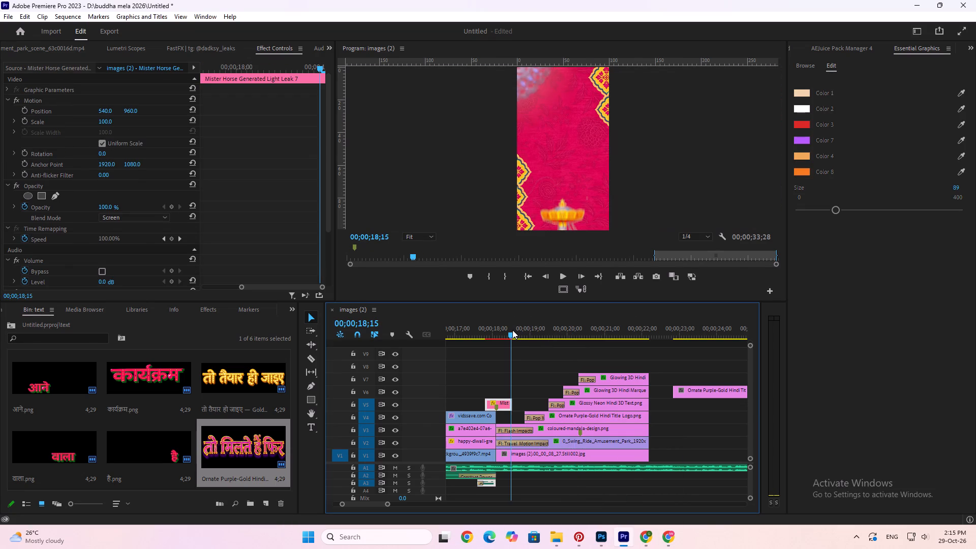
Play the sequence through the lettering section up to the closing purple-gold title, and save the project.
{"action": "left_click", "coordinate": [450, 338]}
{"action": "key", "text": "space"}
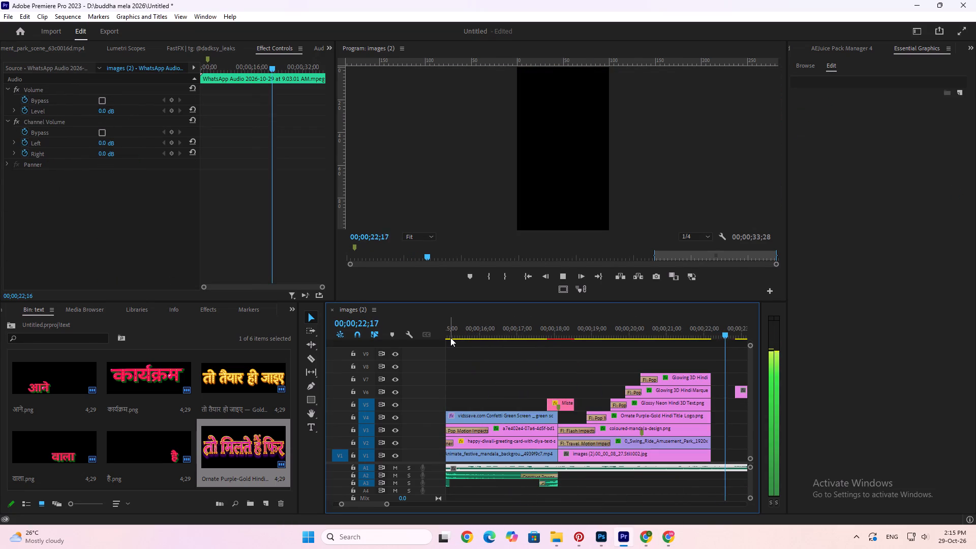
{"action": "key", "text": "space"}
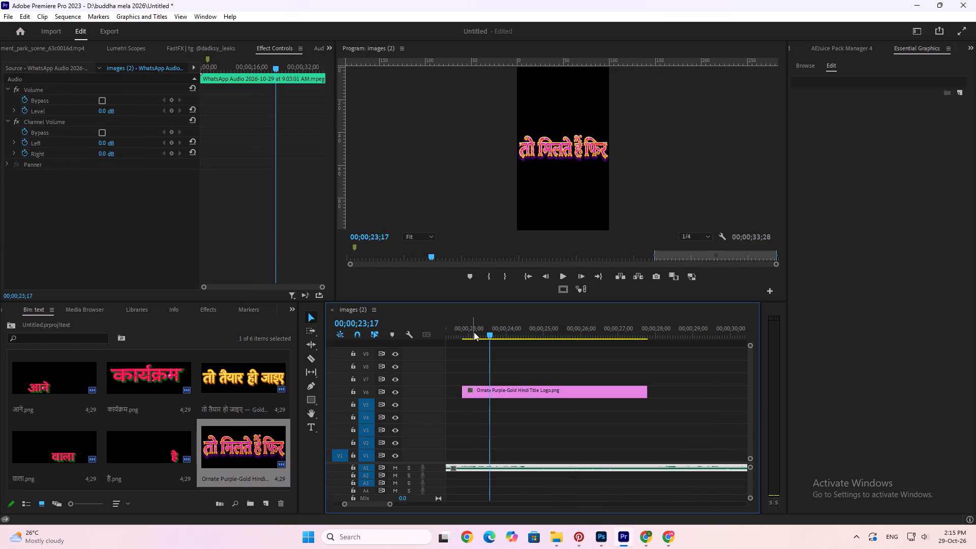
{"action": "key", "text": "ctrl+s"}
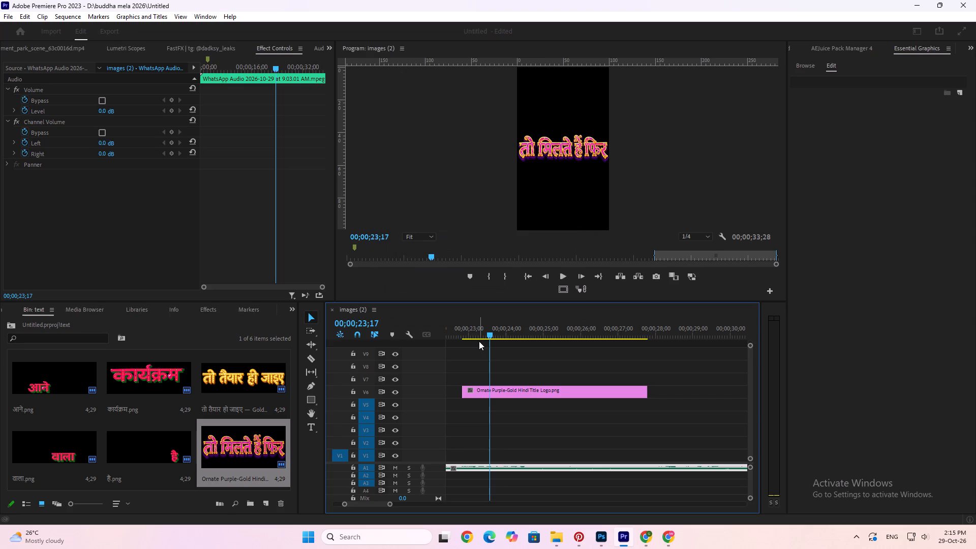
Play the sequence from 00;00;14;17 and check the timing of the Hindi lettering between about 00;00;18 and 00;00;20.
{"action": "key", "text": "minus"}
{"action": "left_click_drag", "start_coordinate": [488, 337], "coordinate": [487, 337]}
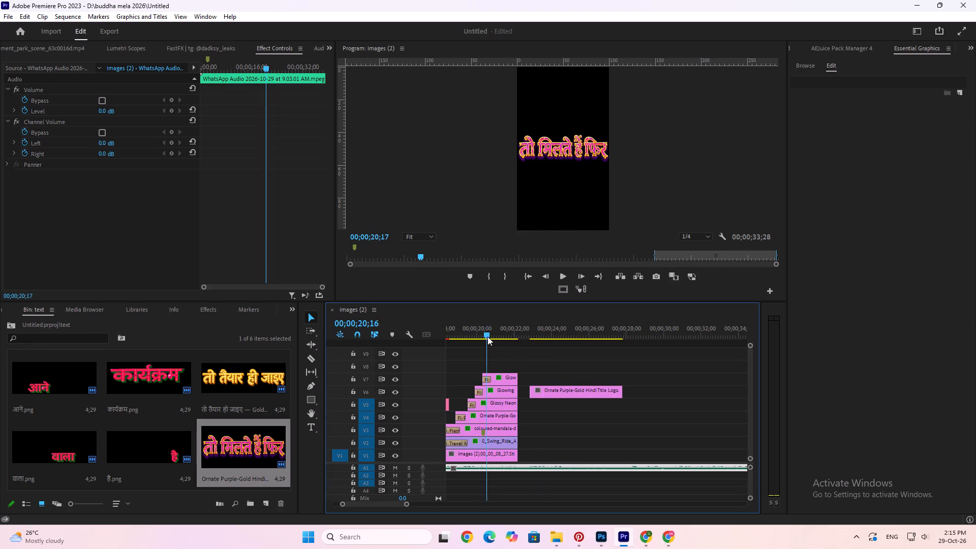
{"action": "left_click_drag", "start_coordinate": [487, 337], "coordinate": [468, 339]}
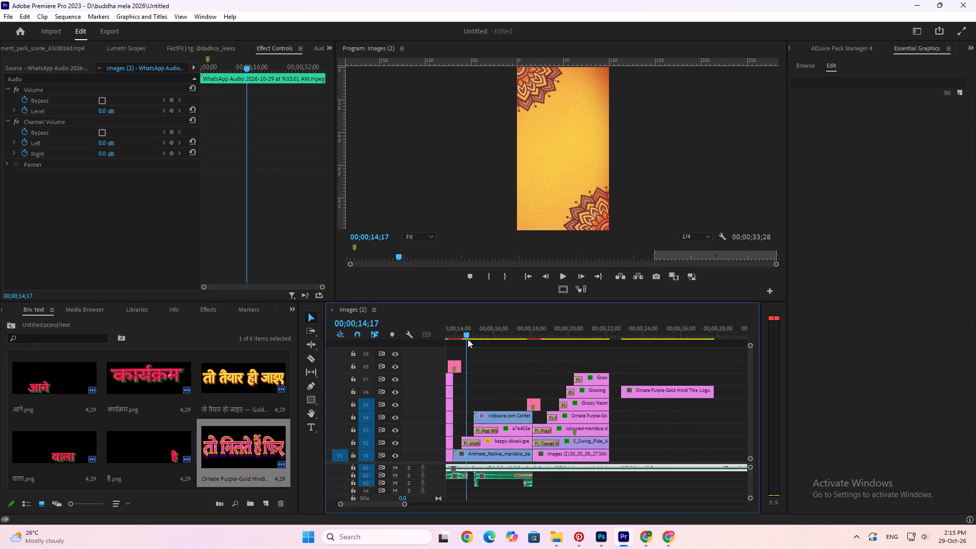
{"action": "key", "text": "space"}
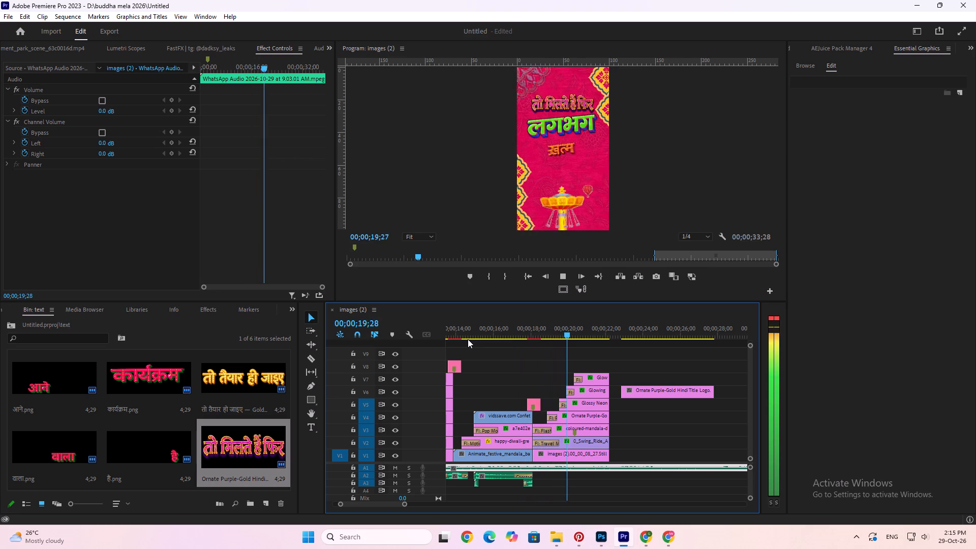
{"action": "key", "text": "space"}
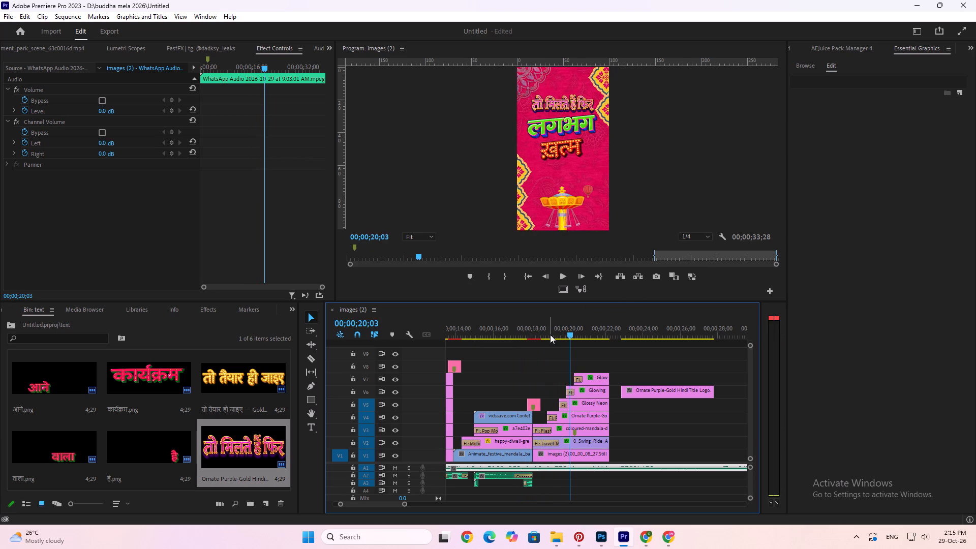
{"action": "left_click", "coordinate": [550, 334]}
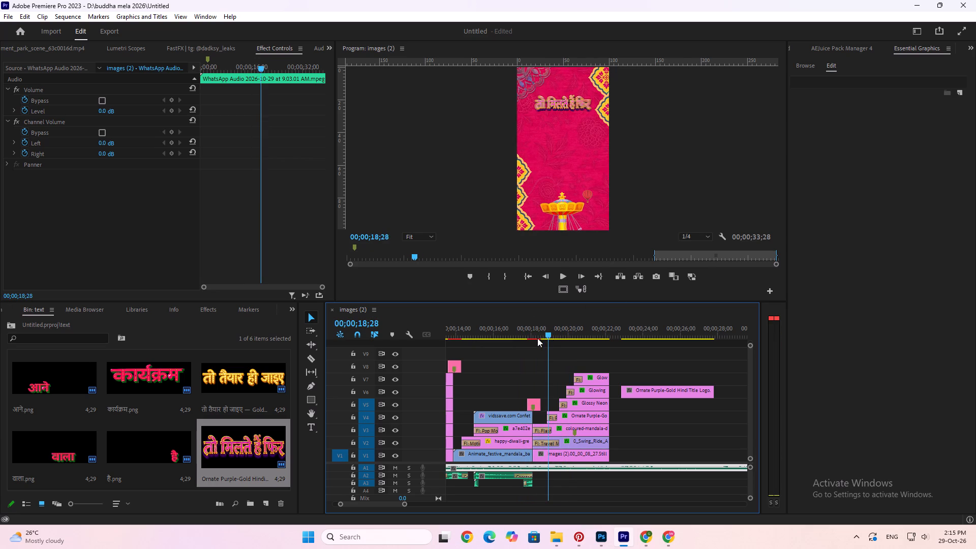
{"action": "left_click", "coordinate": [537, 338]}
{"action": "key", "text": "space"}
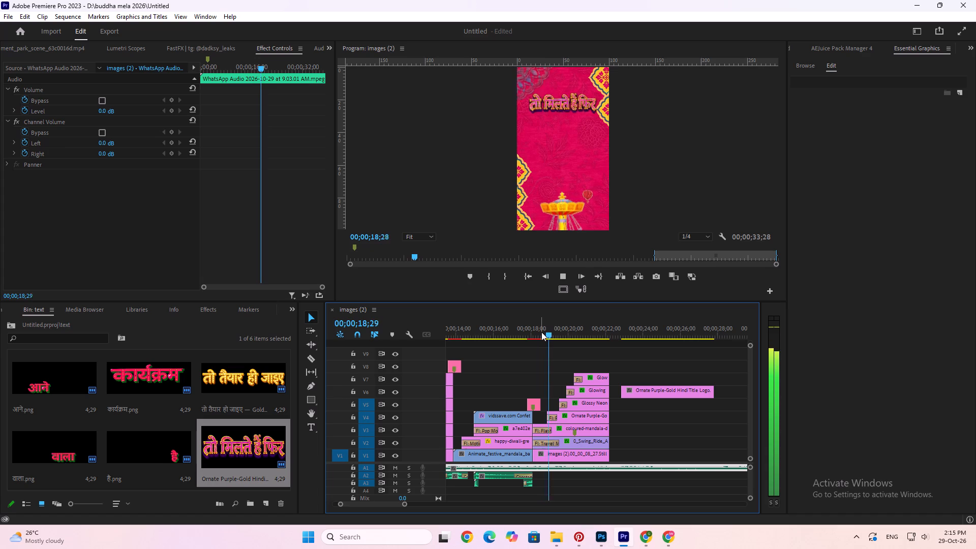
{"action": "key", "text": "space"}
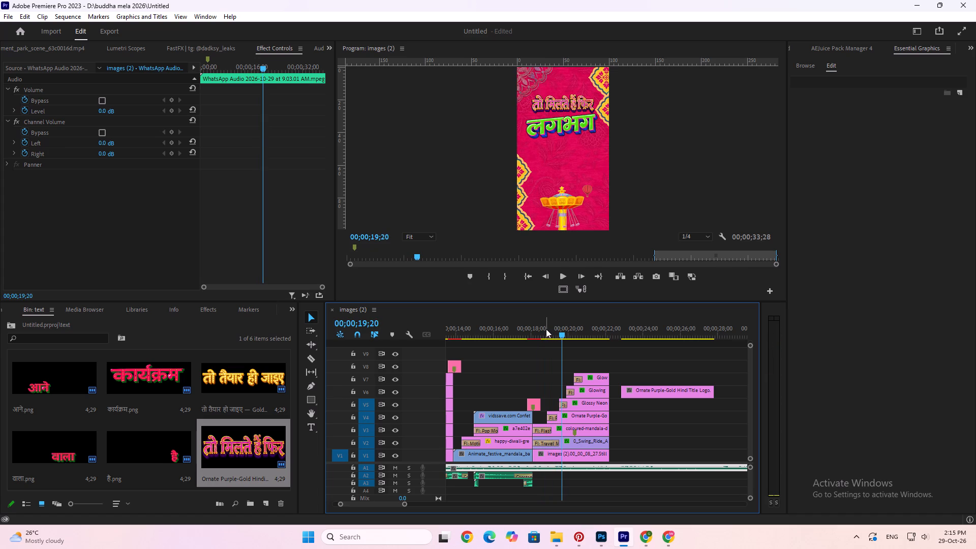
{"action": "left_click", "coordinate": [555, 331]}
{"action": "left_click", "coordinate": [555, 331]}
{"action": "left_click", "coordinate": [552, 333]}
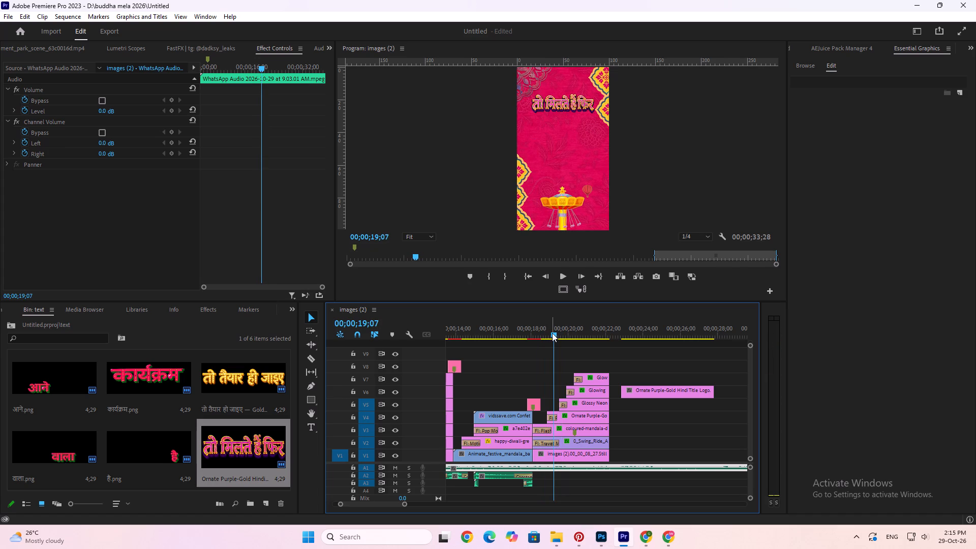
{"action": "left_click", "coordinate": [565, 333]}
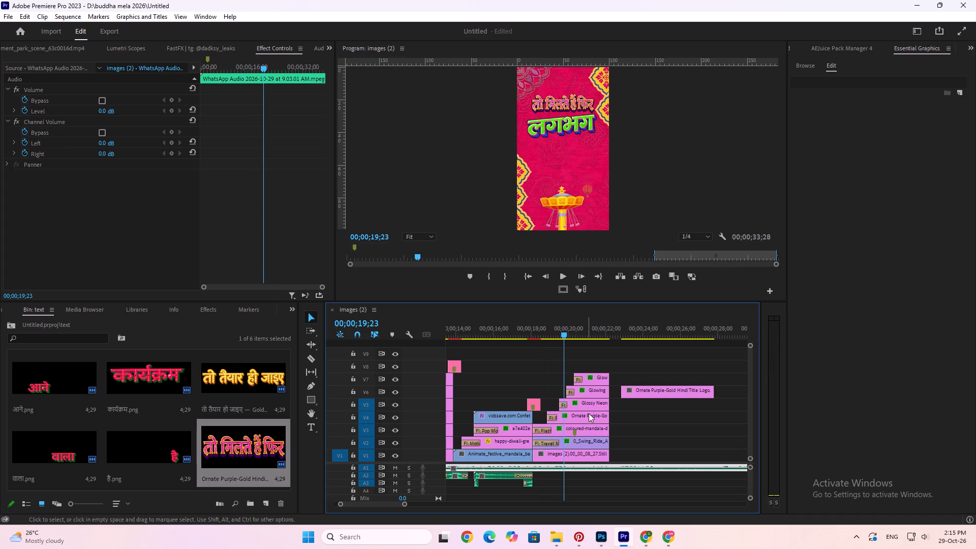
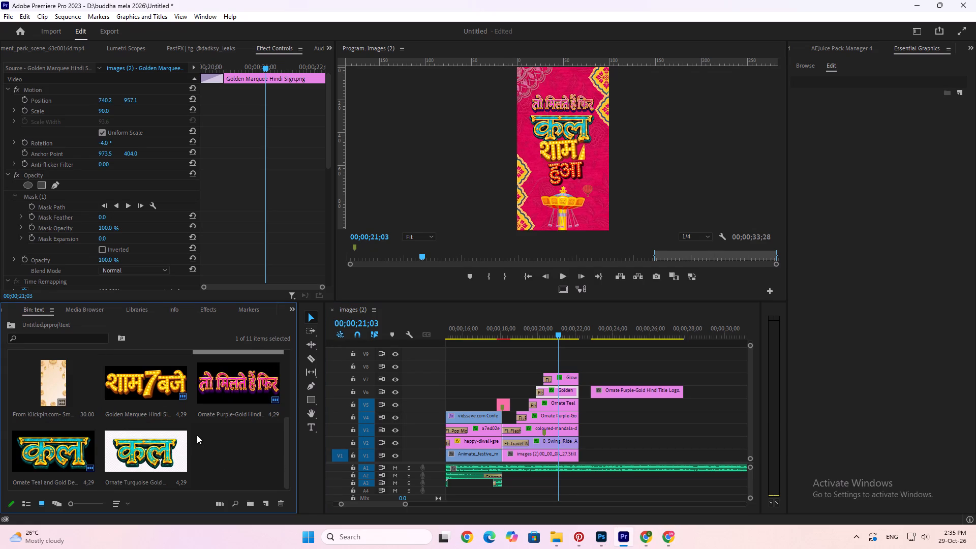
{"action": "scroll", "coordinate": [233, 445], "scroll_direction": "up", "scroll_amount": 2}
{"action": "scroll", "coordinate": [217, 427], "scroll_direction": "down", "scroll_amount": 4}
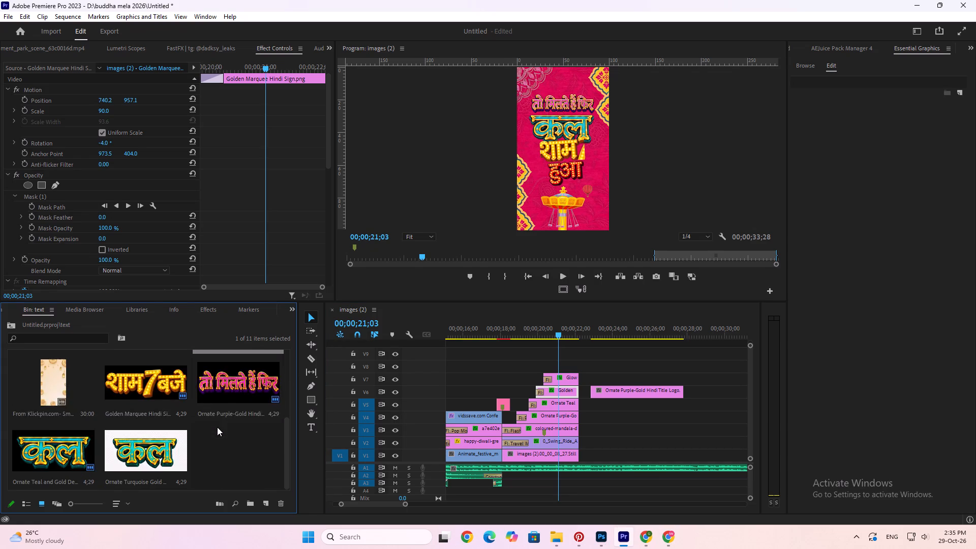
{"action": "scroll", "coordinate": [217, 427], "scroll_direction": "down", "scroll_amount": 1}
{"action": "scroll", "coordinate": [217, 427], "scroll_direction": "up", "scroll_amount": 5}
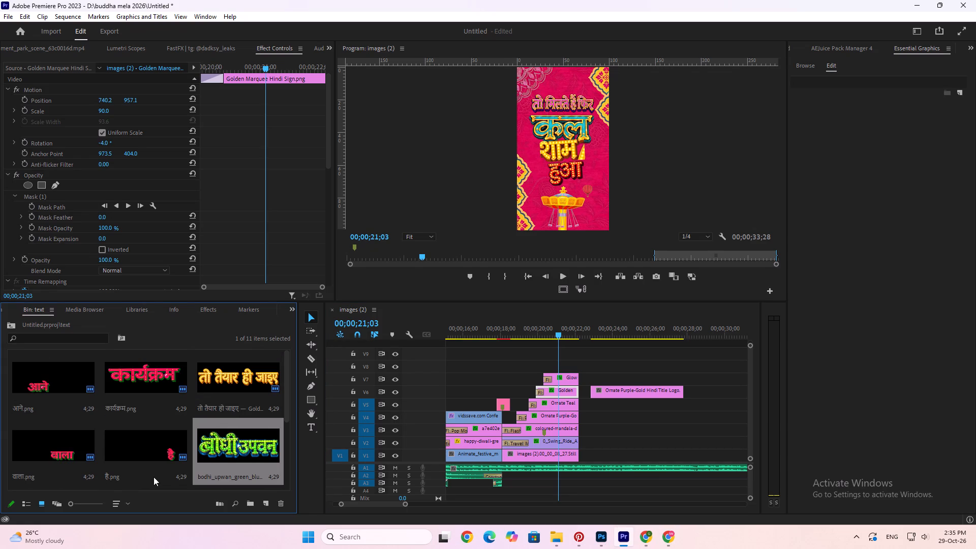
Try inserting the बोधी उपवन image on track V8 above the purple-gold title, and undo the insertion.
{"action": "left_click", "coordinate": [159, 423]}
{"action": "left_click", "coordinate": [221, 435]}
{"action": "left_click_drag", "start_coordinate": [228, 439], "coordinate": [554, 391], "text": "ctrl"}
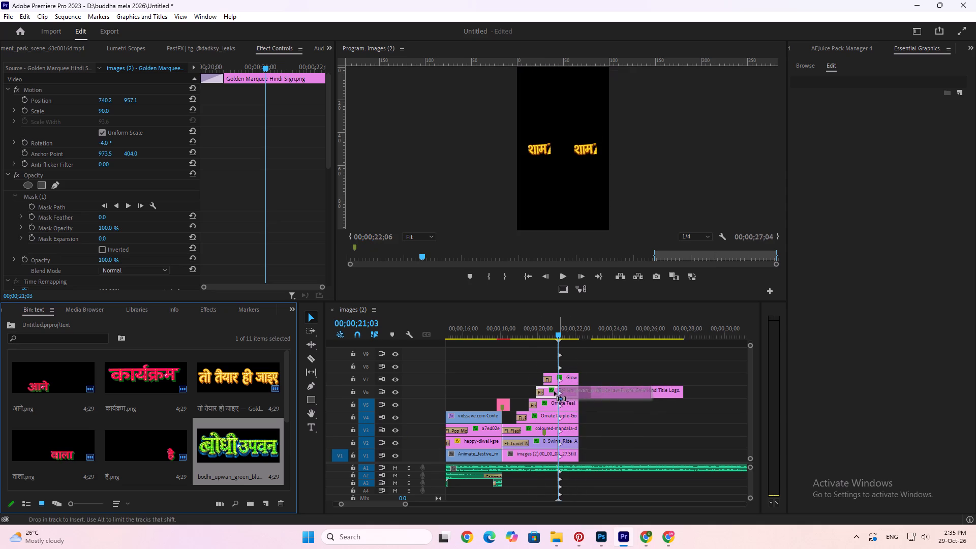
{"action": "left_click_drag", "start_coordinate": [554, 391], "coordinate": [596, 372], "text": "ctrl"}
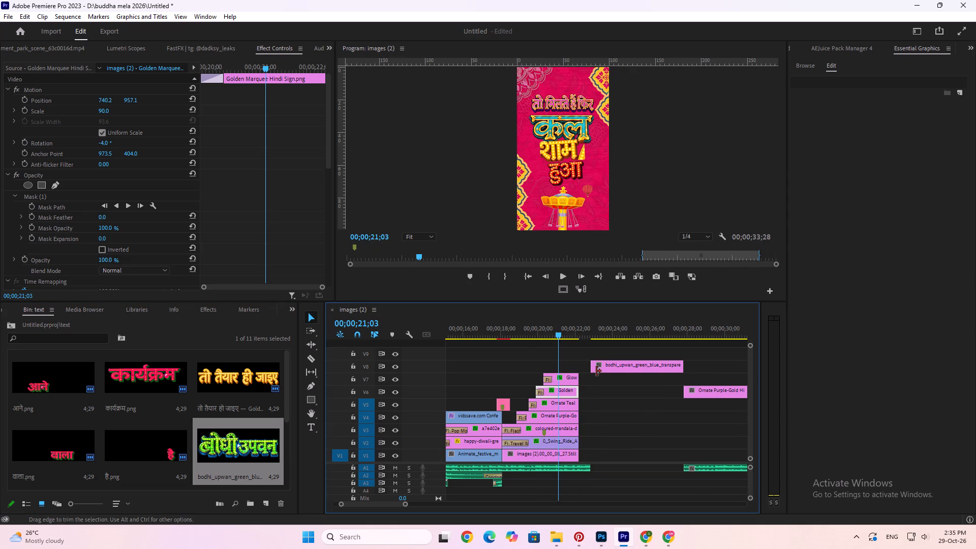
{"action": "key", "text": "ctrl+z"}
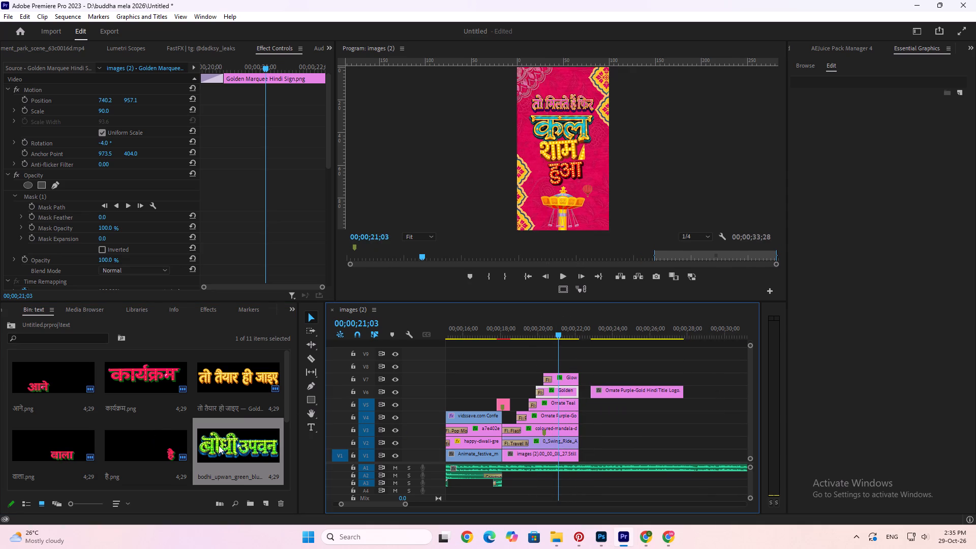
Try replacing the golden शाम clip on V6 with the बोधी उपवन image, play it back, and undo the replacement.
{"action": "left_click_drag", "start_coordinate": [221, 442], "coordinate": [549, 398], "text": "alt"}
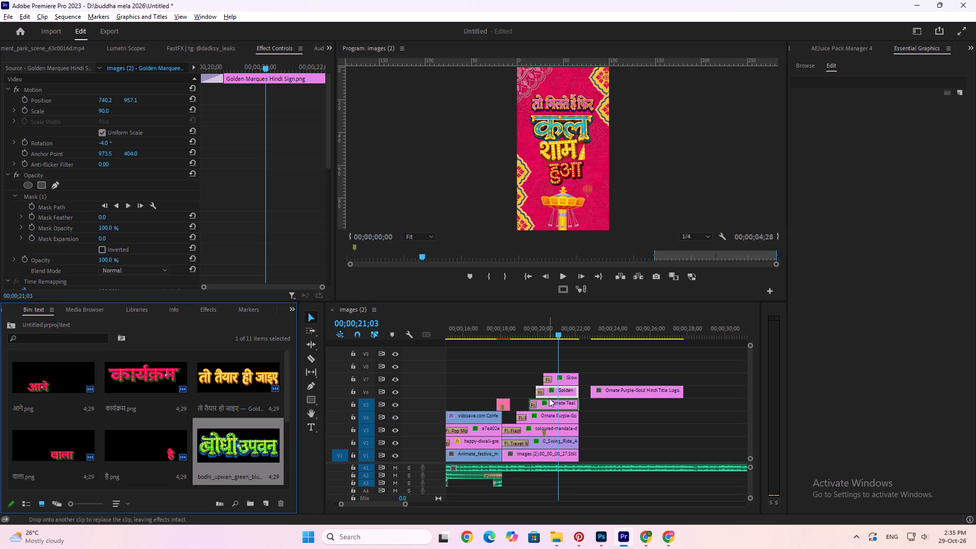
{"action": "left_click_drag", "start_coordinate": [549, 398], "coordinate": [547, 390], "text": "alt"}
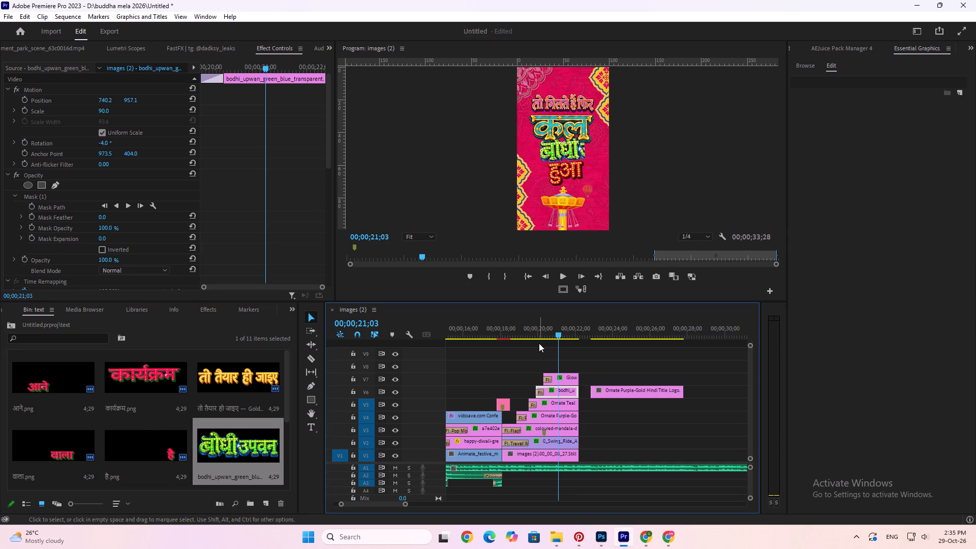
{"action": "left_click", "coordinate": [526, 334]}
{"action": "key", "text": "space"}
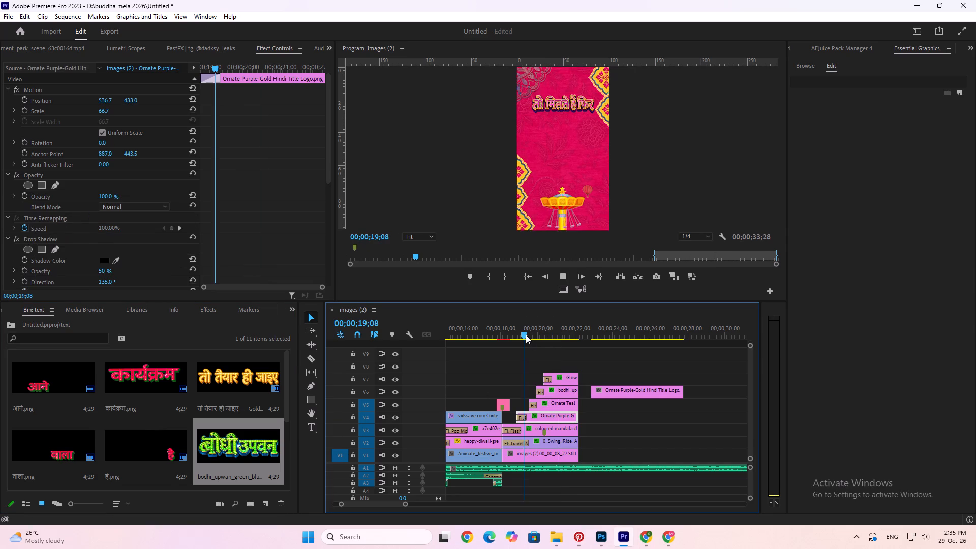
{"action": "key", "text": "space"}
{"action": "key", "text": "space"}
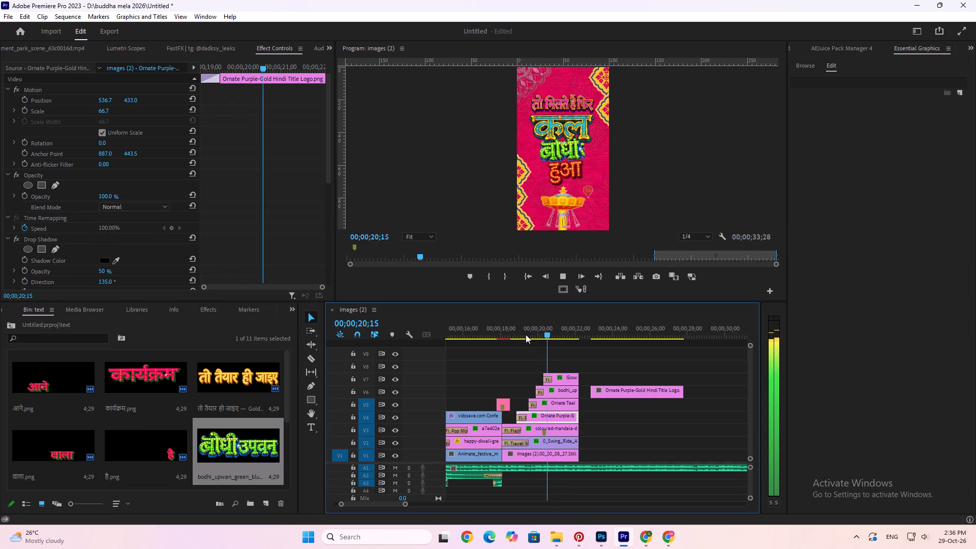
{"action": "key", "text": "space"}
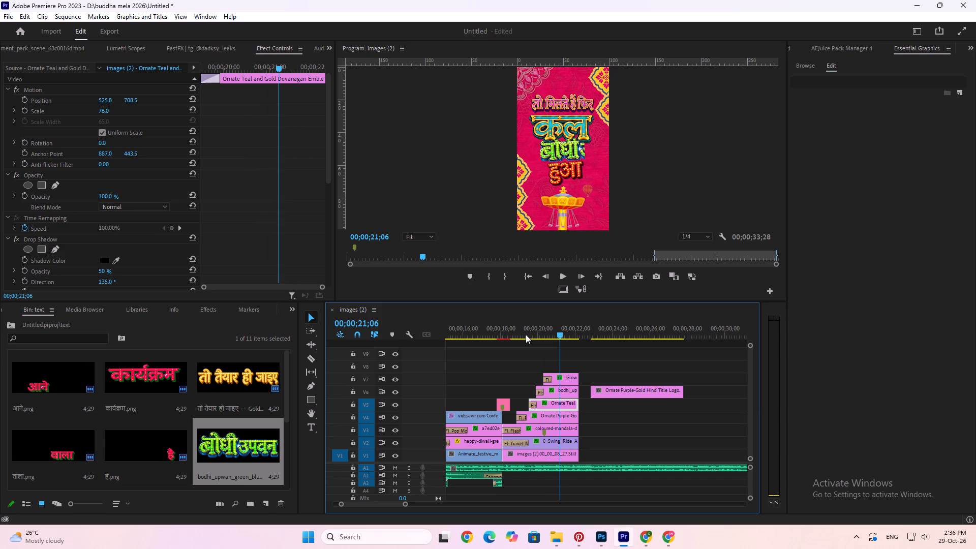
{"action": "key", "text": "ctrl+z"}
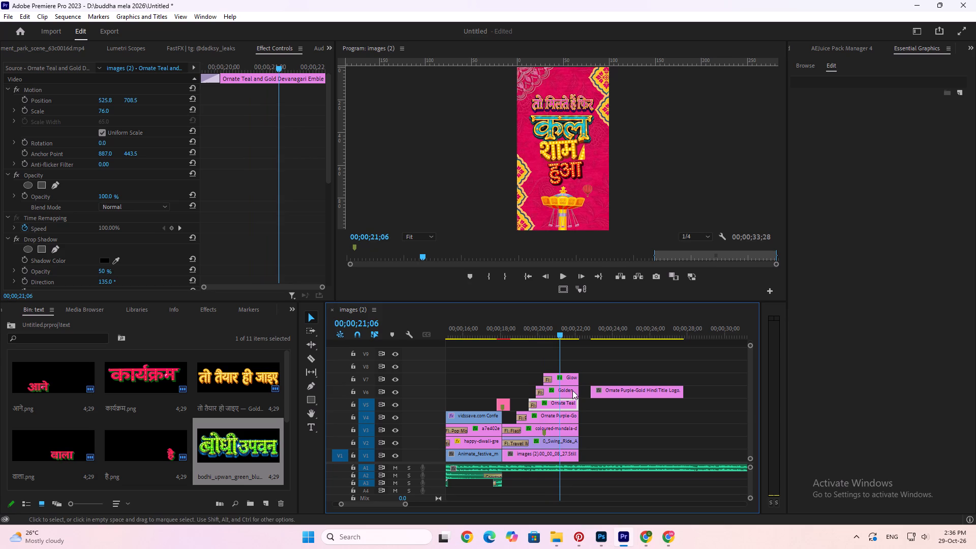
Compare the frames of the शाम and हुआ clips, and replace the हुआ clip on V7 with the बोधी उपवन image, keeping its effects.
{"action": "left_click", "coordinate": [554, 361]}
{"action": "left_click", "coordinate": [559, 390]}
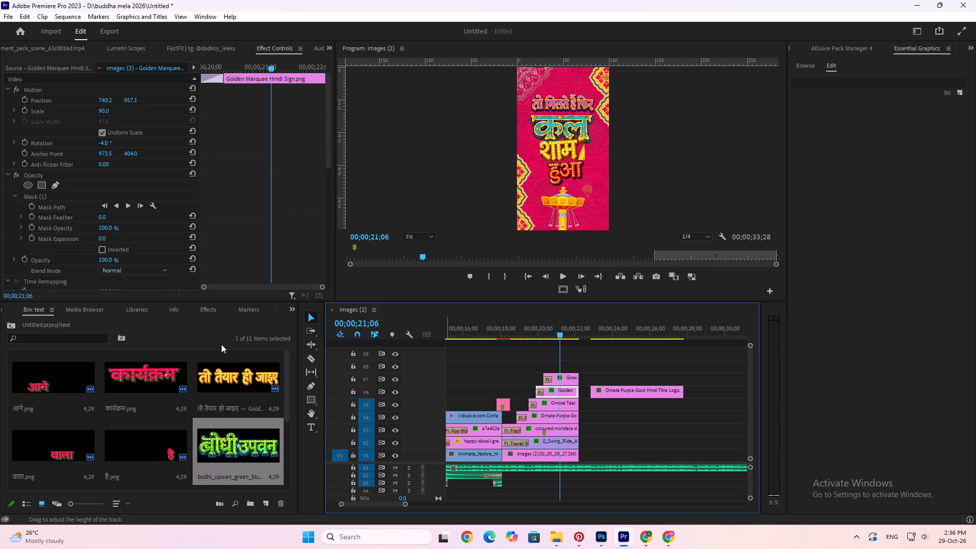
{"action": "left_click", "coordinate": [31, 88]}
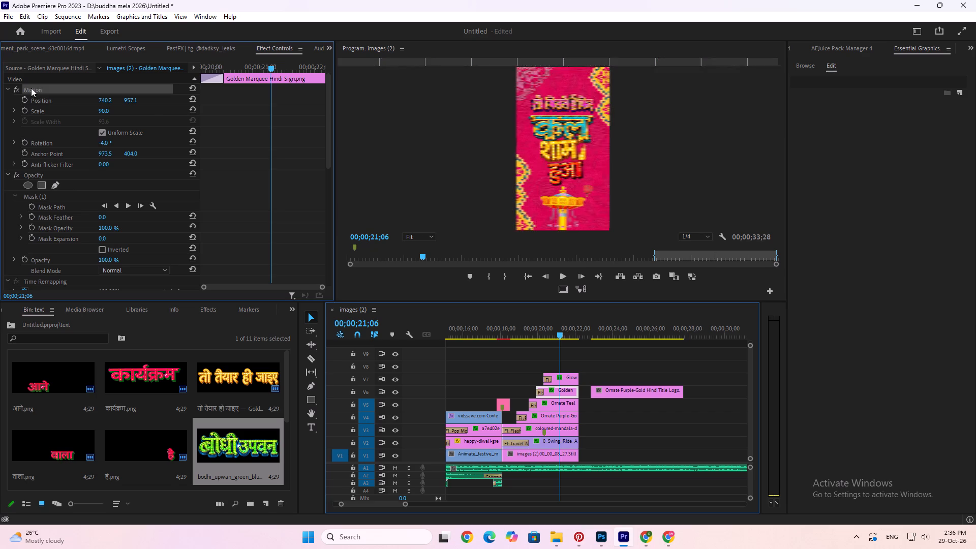
{"action": "left_click", "coordinate": [566, 375]}
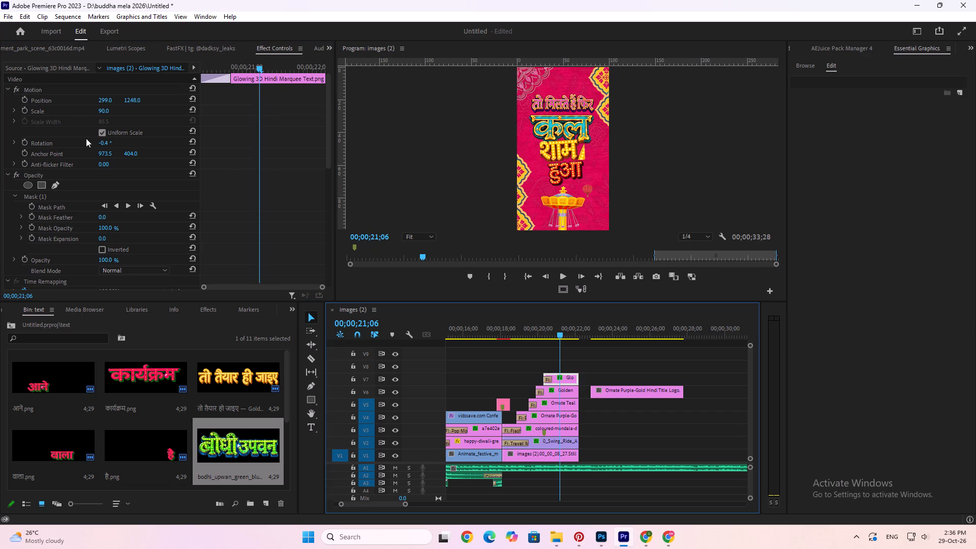
{"action": "left_click", "coordinate": [31, 88]}
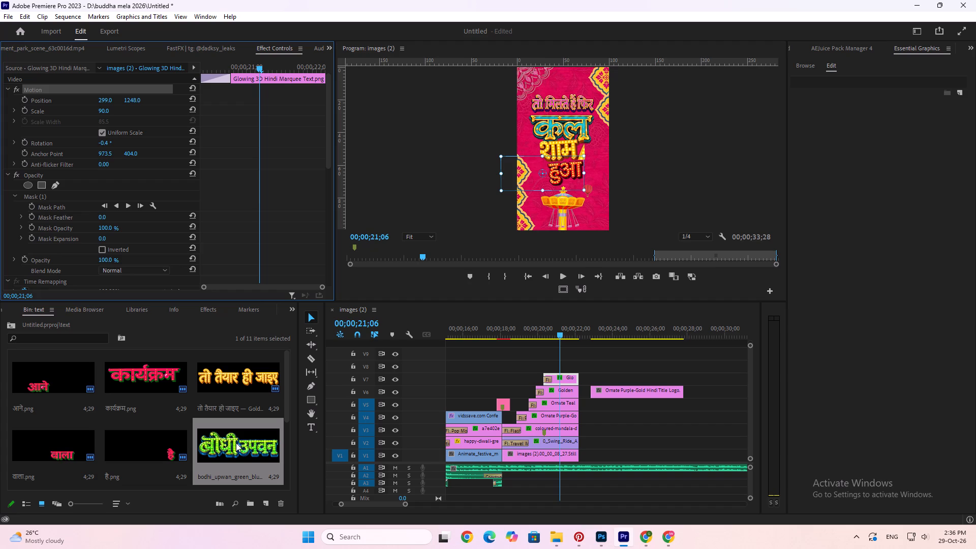
{"action": "left_click_drag", "start_coordinate": [236, 443], "coordinate": [548, 377], "text": "ctrl"}
{"action": "key", "text": "ctrl+z"}
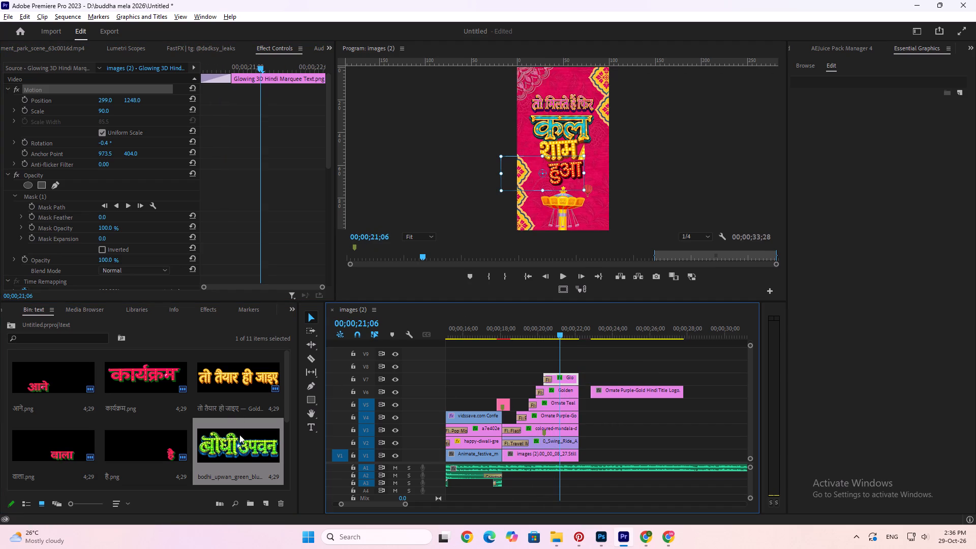
{"action": "left_click_drag", "start_coordinate": [236, 446], "coordinate": [555, 378], "text": "alt"}
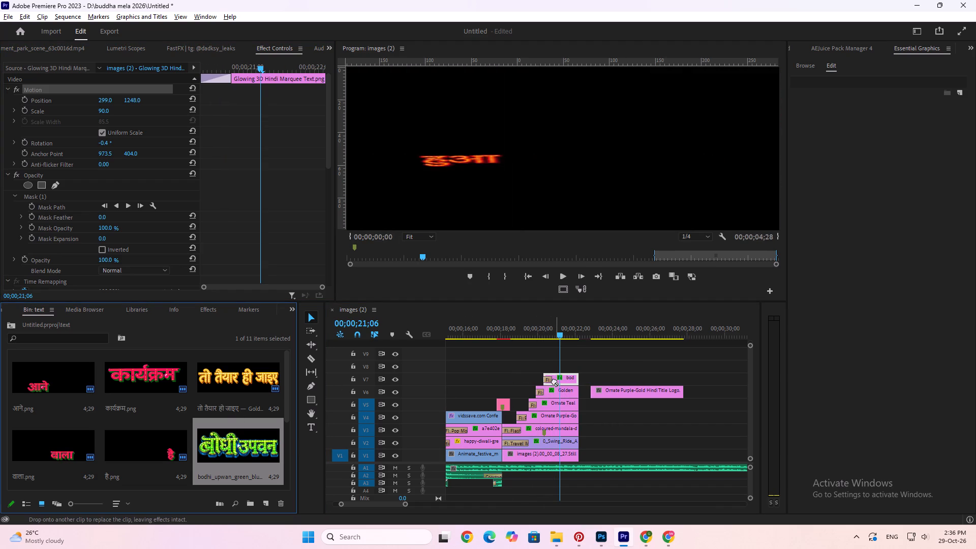
Play back the lettering section to check the replaced उपवन text, and park the playhead at 00;00;20;20.
{"action": "left_click", "coordinate": [531, 333]}
{"action": "key", "text": "space"}
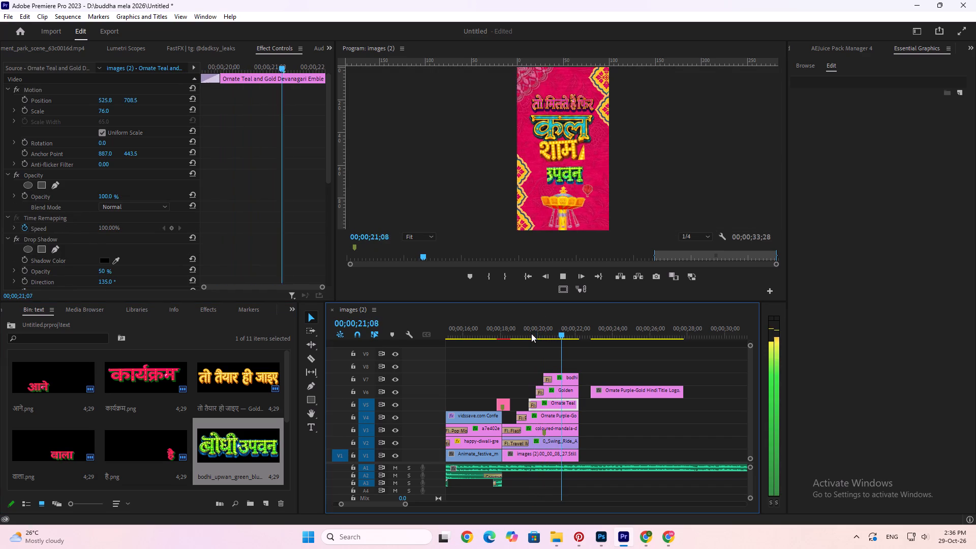
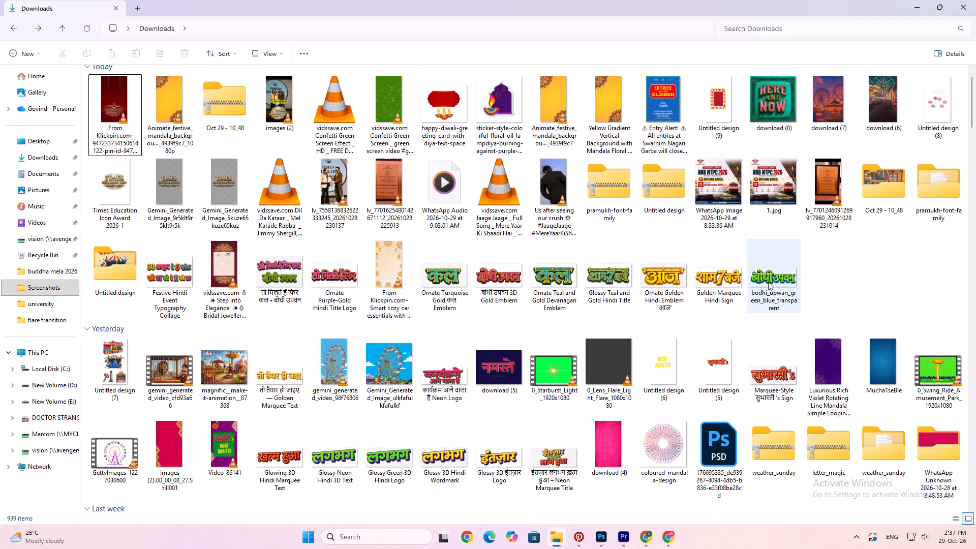
In the Downloads folder, select the कार्यक्रम आने वाला है, download (5) नमस्ते, तो तैयार हो जाइए and सुभारती's lettering images together.
{"action": "scroll", "coordinate": [470, 389], "scroll_direction": "down", "scroll_amount": 2}
{"action": "scroll", "coordinate": [462, 353], "scroll_direction": "up", "scroll_amount": 2}
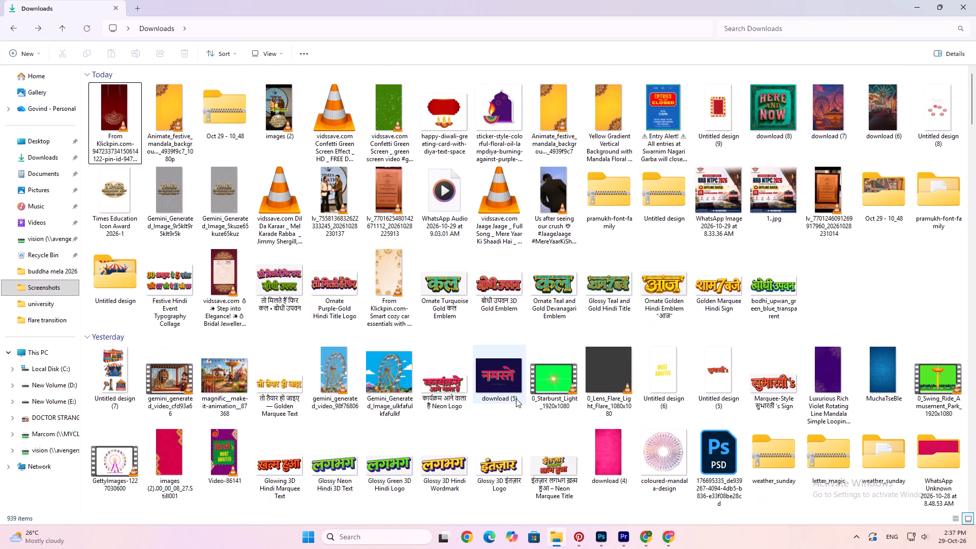
{"action": "left_click", "coordinate": [438, 385]}
{"action": "left_click", "coordinate": [500, 379], "text": "ctrl"}
{"action": "left_click", "coordinate": [288, 385], "text": "ctrl"}
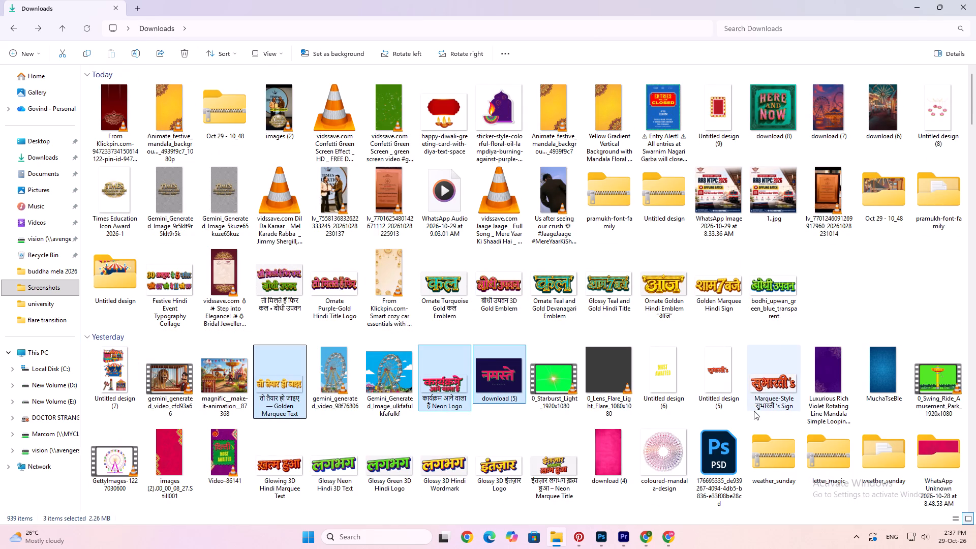
{"action": "left_click", "coordinate": [769, 383], "text": "ctrl"}
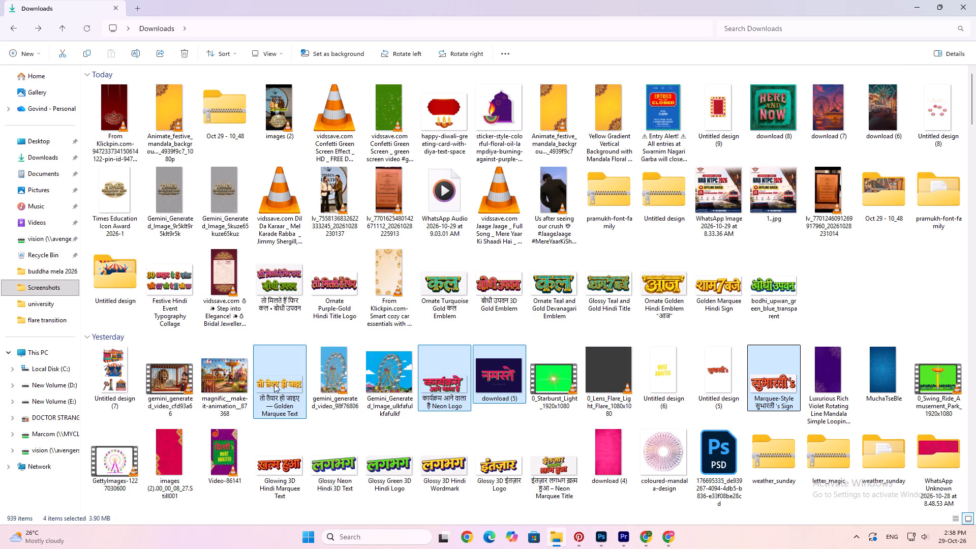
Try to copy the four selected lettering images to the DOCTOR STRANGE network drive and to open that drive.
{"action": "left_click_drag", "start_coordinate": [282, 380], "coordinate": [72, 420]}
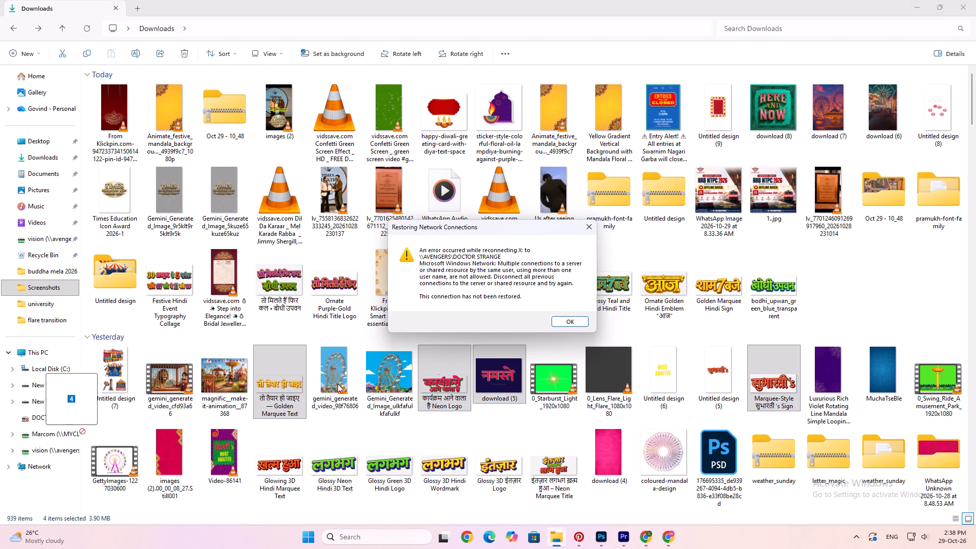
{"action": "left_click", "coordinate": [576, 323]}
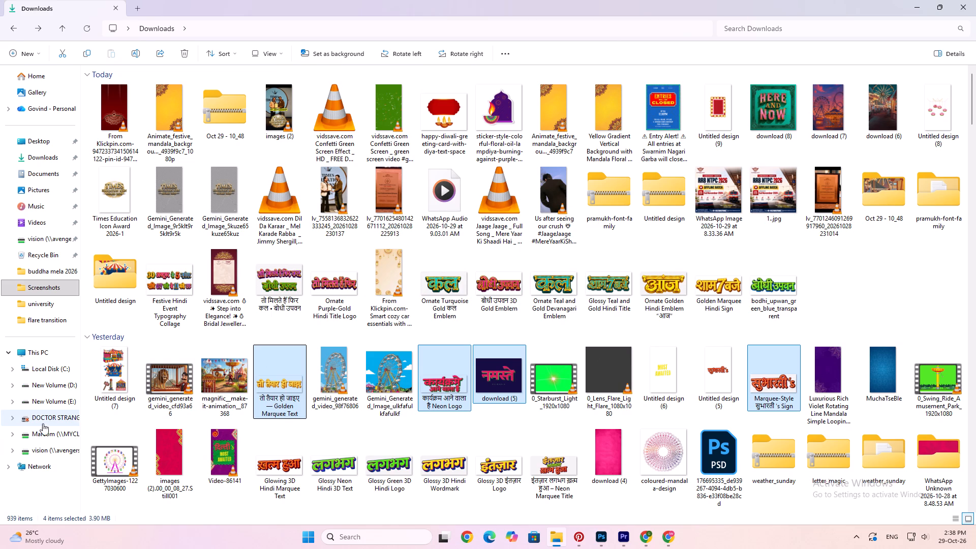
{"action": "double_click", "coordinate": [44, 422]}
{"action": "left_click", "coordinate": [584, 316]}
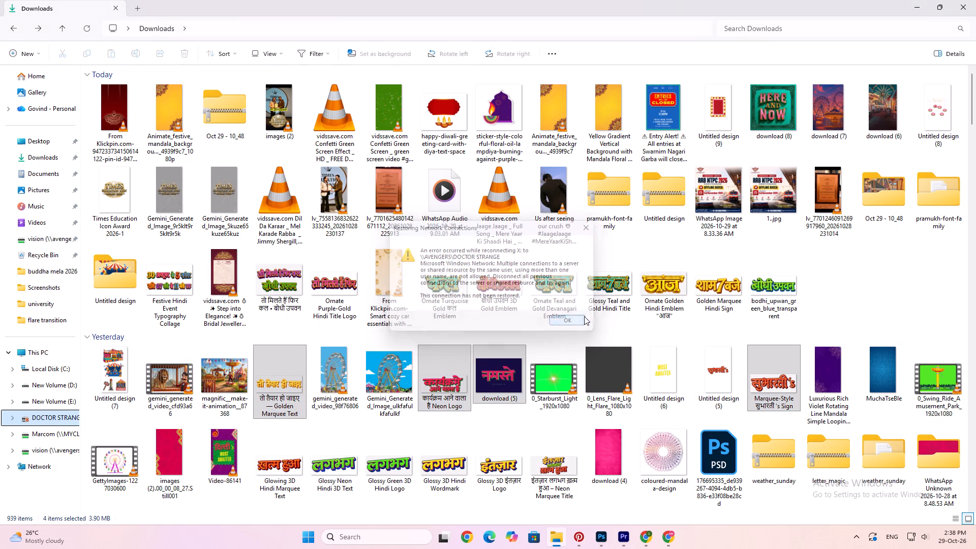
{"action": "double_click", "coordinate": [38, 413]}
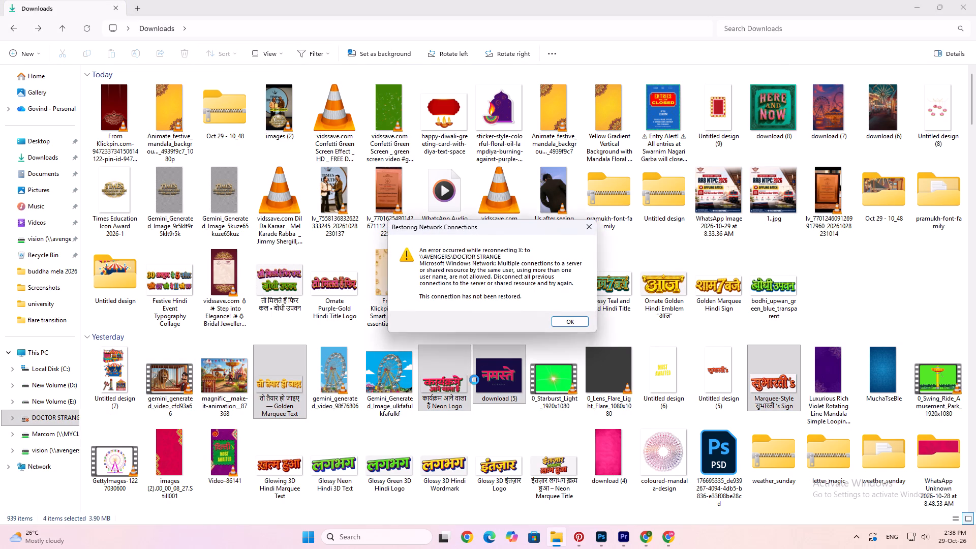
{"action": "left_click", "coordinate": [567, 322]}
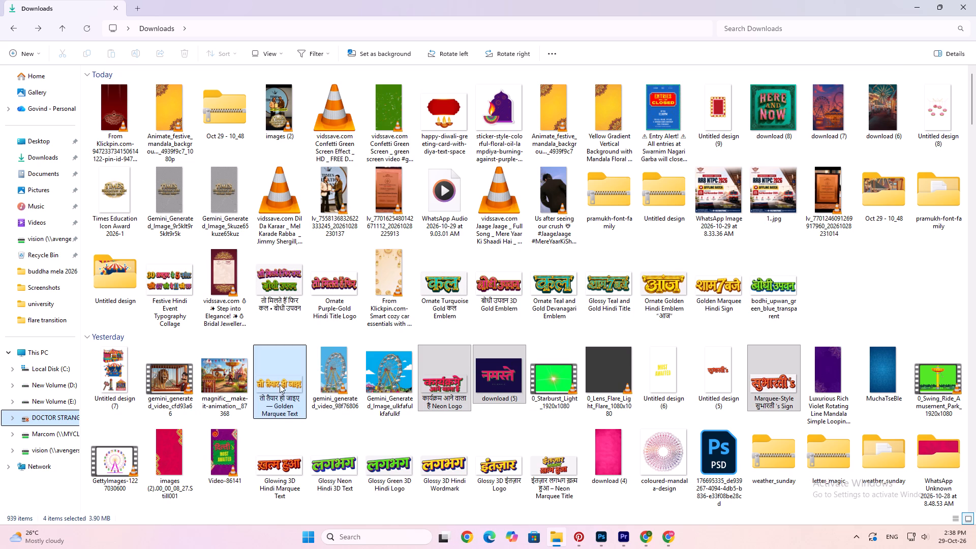
Copy the four selected lettering images from Downloads to the vision (\\avengers) (Z:) network drive.
{"action": "left_click_drag", "start_coordinate": [280, 384], "coordinate": [64, 239], "text": "ctrl"}
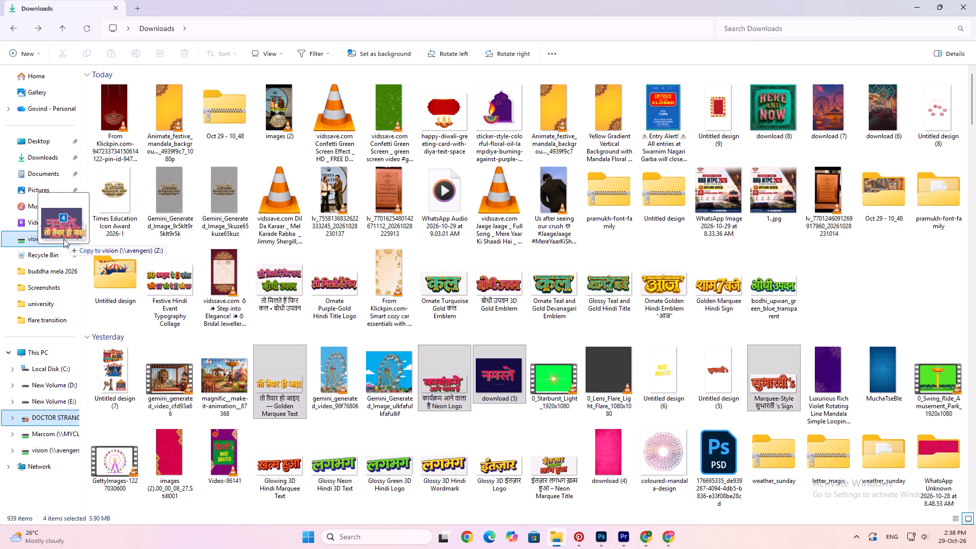
{"action": "left_click_drag", "start_coordinate": [64, 239], "coordinate": [49, 242], "text": "ctrl"}
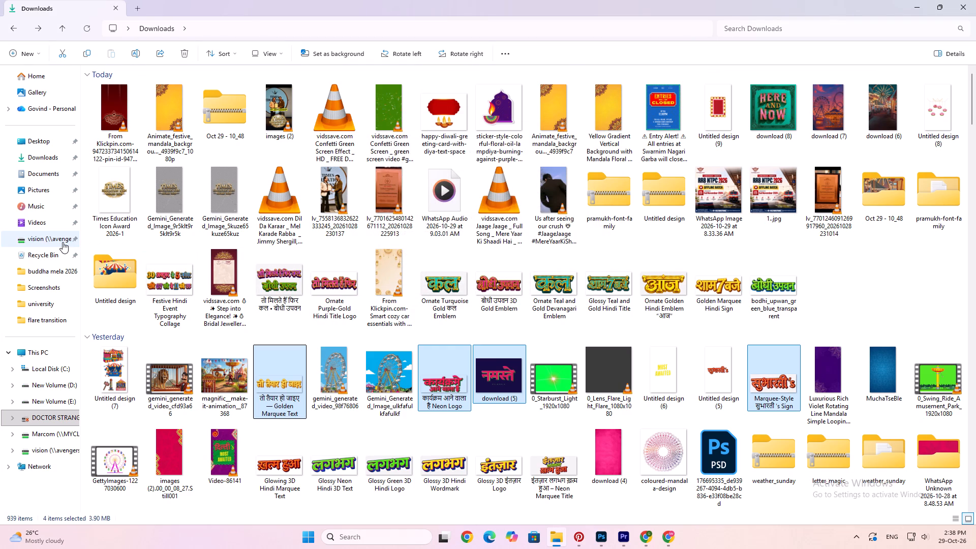
Look over the files on the shared vision (Z:) drive in File Explorer, and return to the promo sequence in Premiere Pro.
{"action": "left_click", "coordinate": [63, 242]}
{"action": "left_click", "coordinate": [690, 230]}
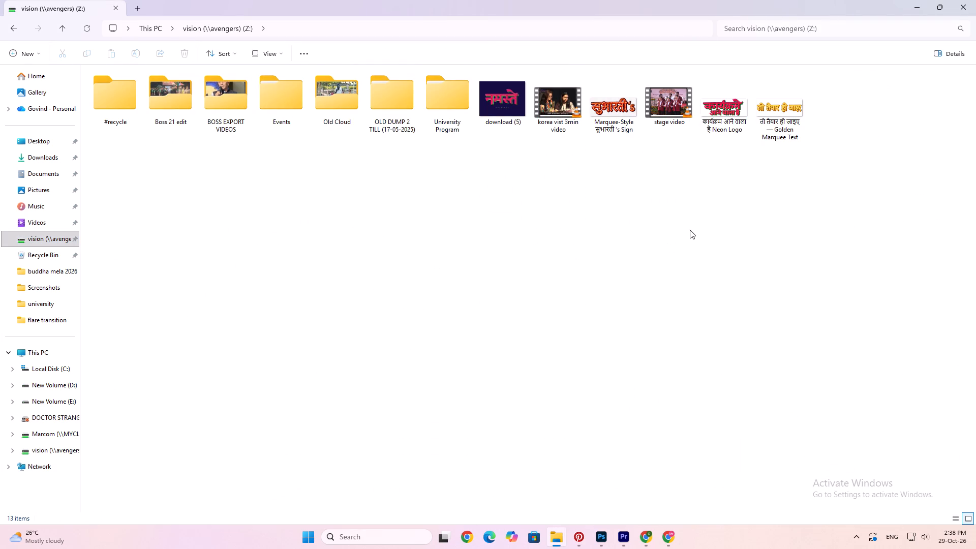
{"action": "left_click", "coordinate": [574, 208]}
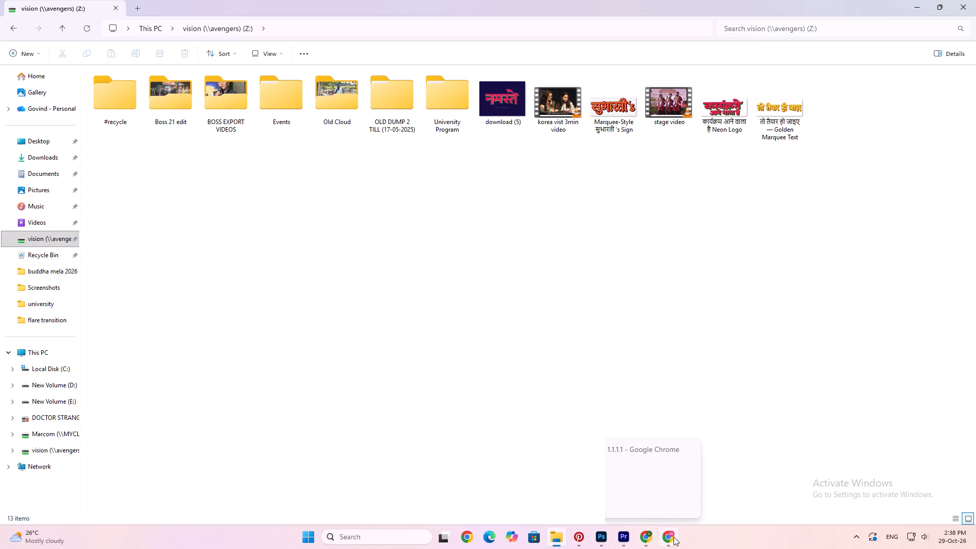
{"action": "left_click", "coordinate": [626, 538]}
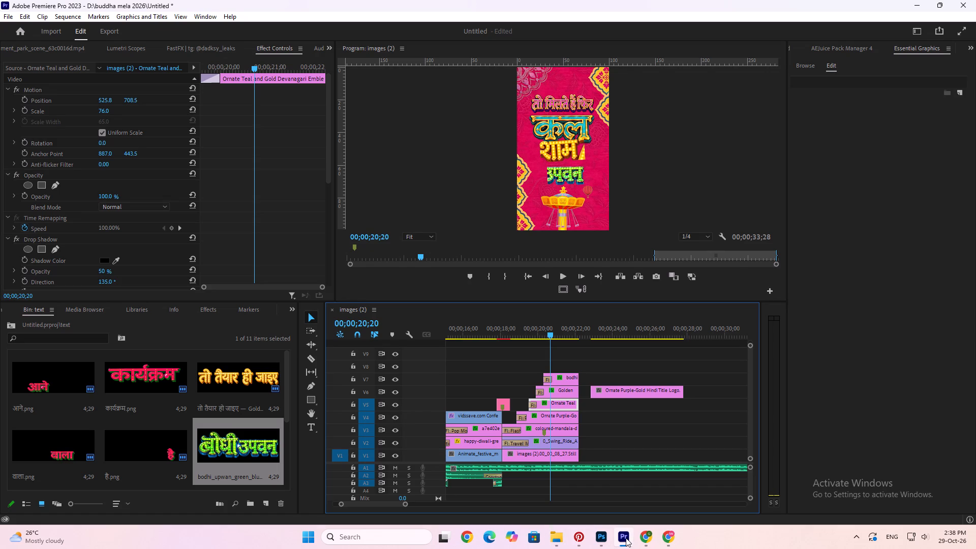
{"action": "scroll", "coordinate": [626, 538], "scroll_direction": "up", "scroll_amount": 4}
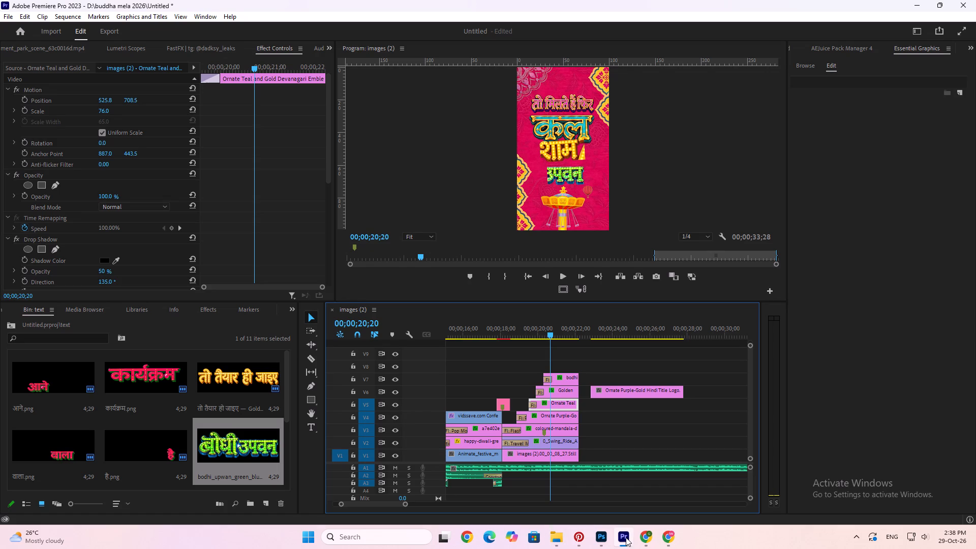
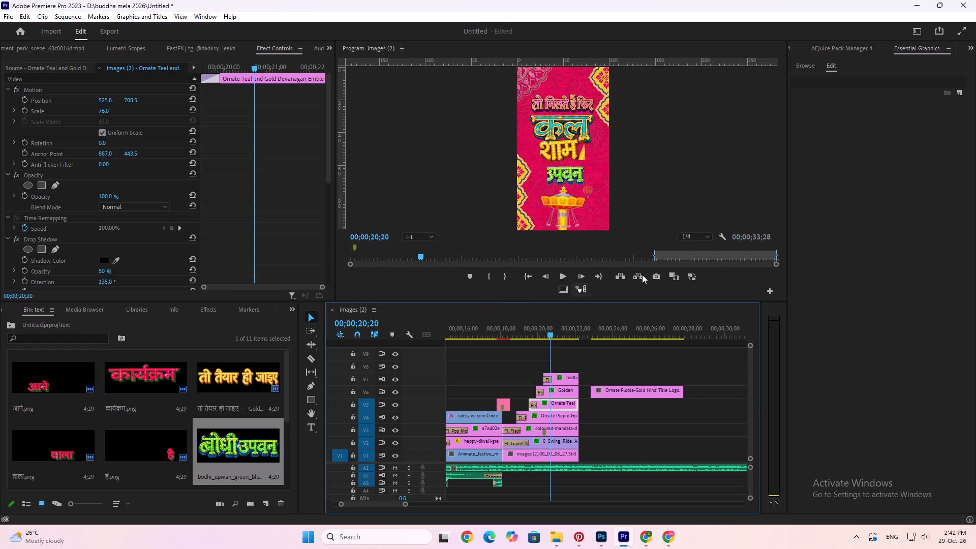
Examine the Hindi lettering clips and see what each of tracks V3 to V6 contributes by toggling its visibility.
{"action": "key", "text": "minus"}
{"action": "left_click", "coordinate": [614, 432]}
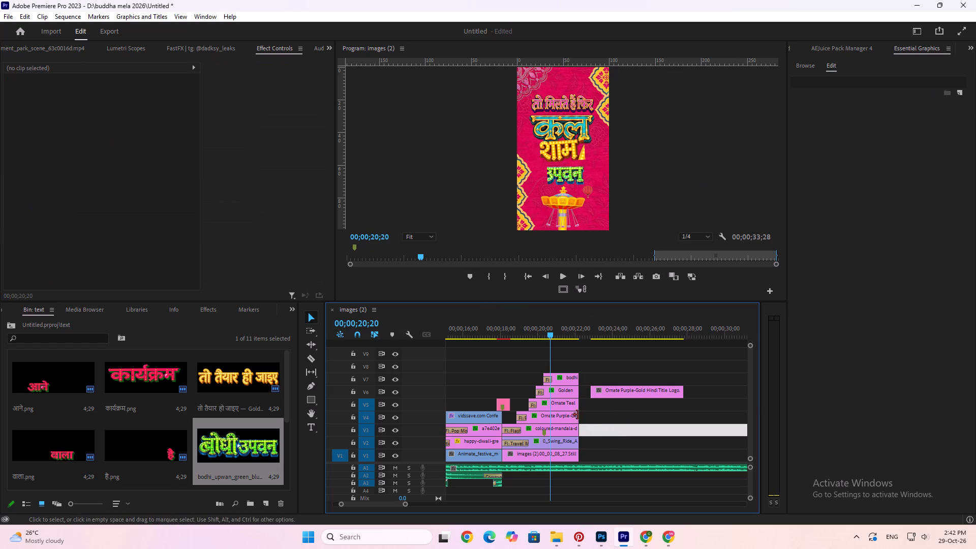
{"action": "left_click", "coordinate": [565, 397]}
{"action": "left_click", "coordinate": [566, 410]}
{"action": "left_click", "coordinate": [565, 394]}
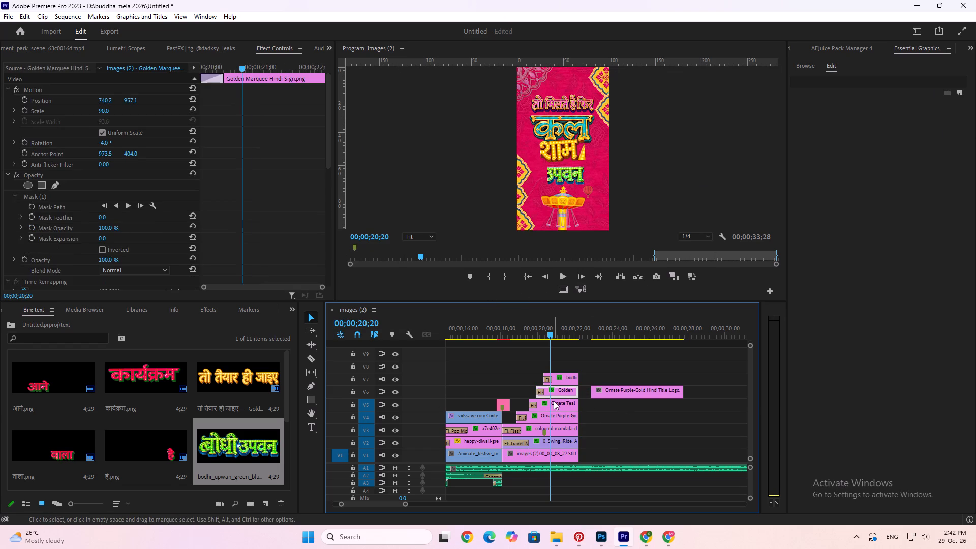
{"action": "left_click", "coordinate": [554, 403]}
{"action": "left_click", "coordinate": [396, 403]}
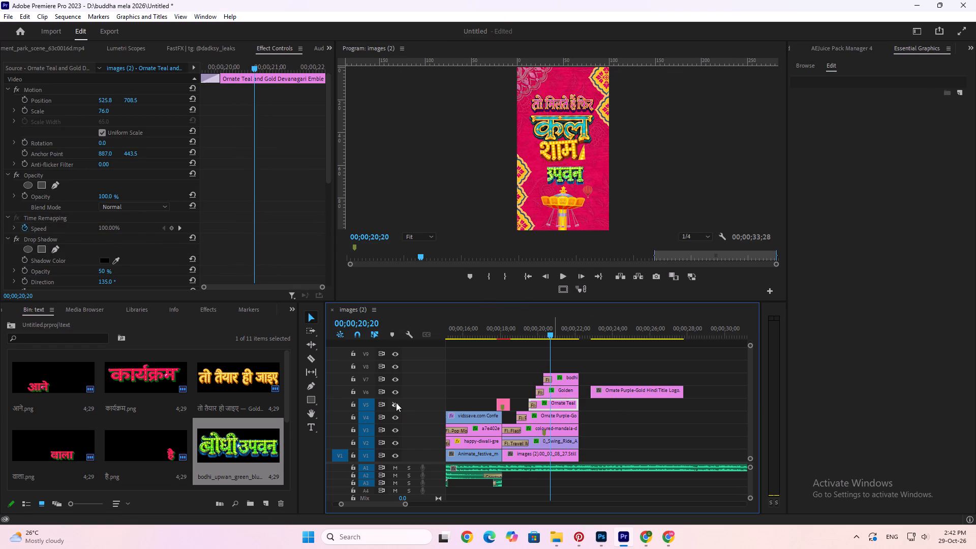
{"action": "left_click", "coordinate": [394, 403]}
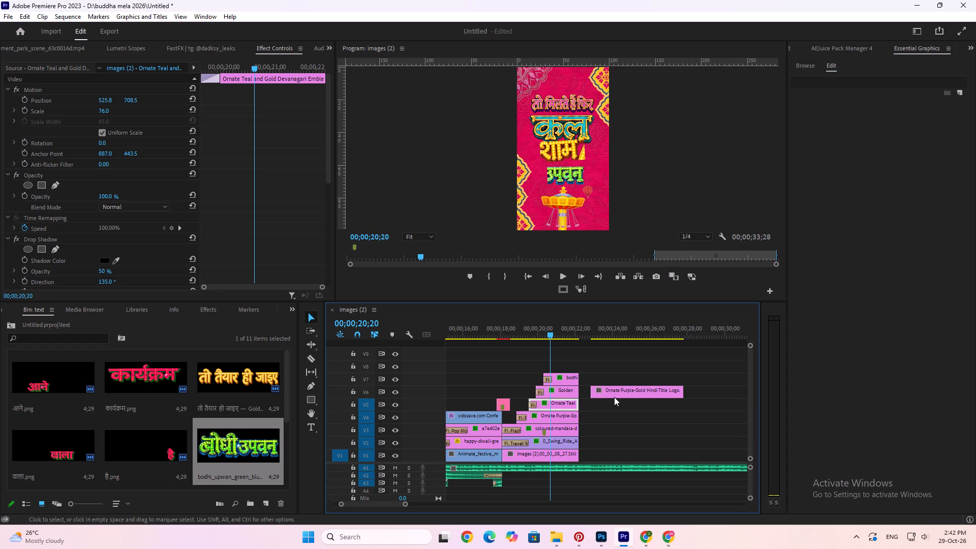
{"action": "left_click", "coordinate": [569, 392]}
{"action": "left_click", "coordinate": [393, 389]}
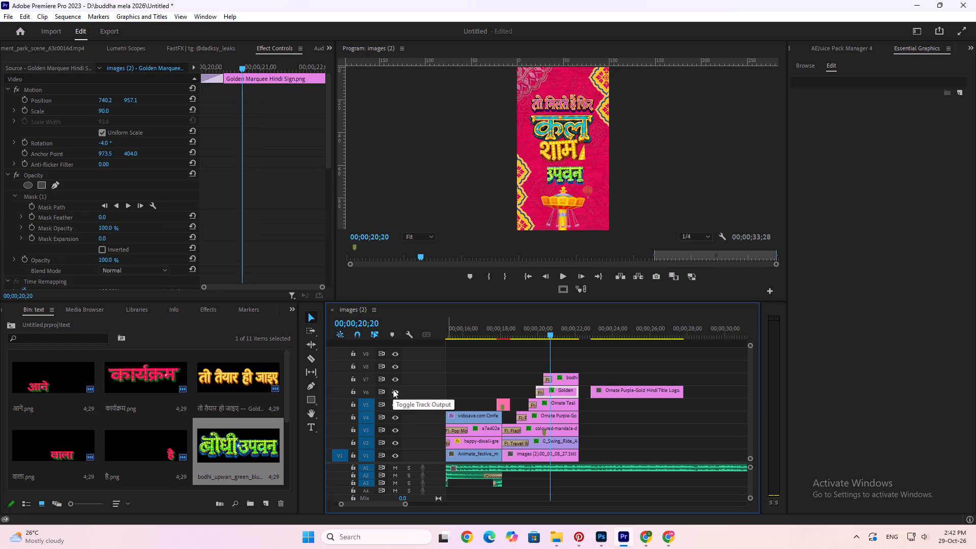
{"action": "left_click", "coordinate": [393, 389]}
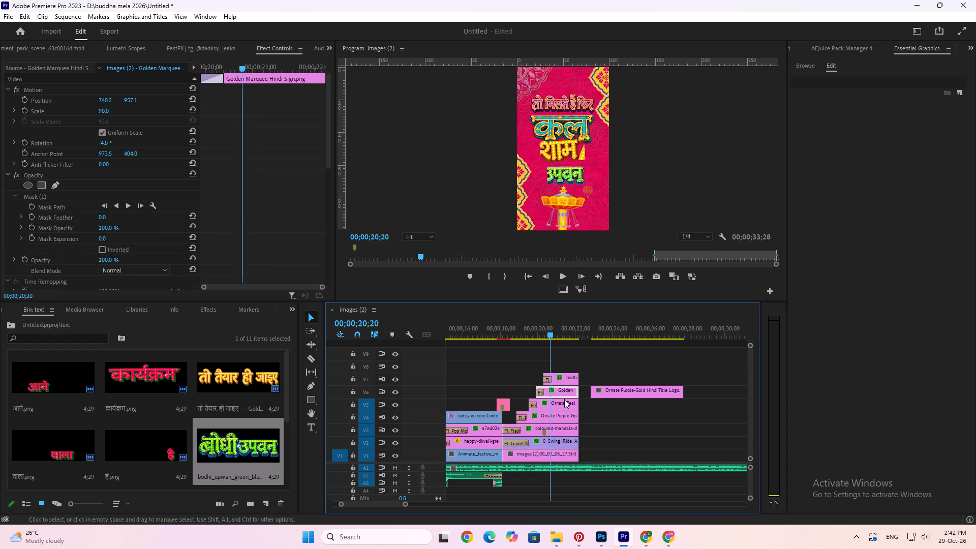
{"action": "left_click", "coordinate": [561, 413]}
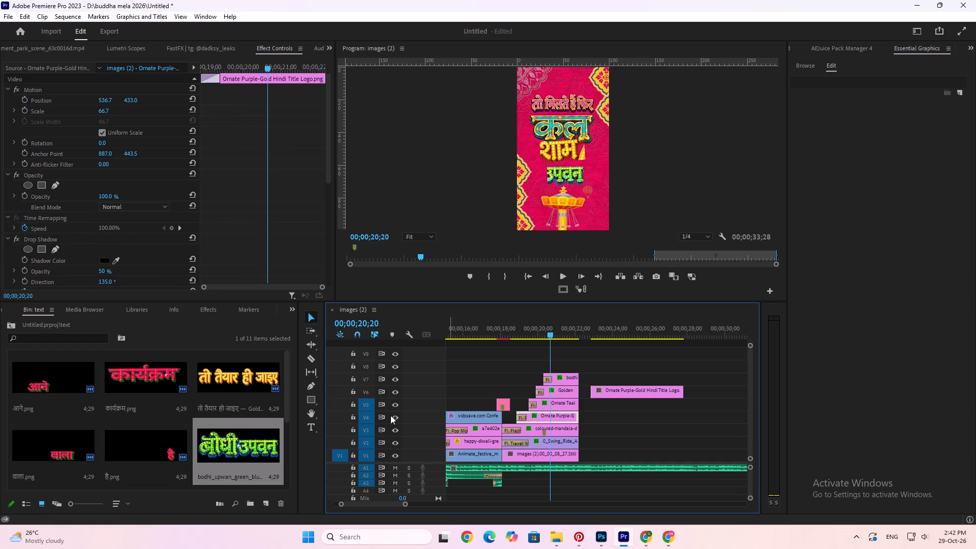
{"action": "left_click", "coordinate": [395, 415]}
{"action": "left_click", "coordinate": [395, 415]}
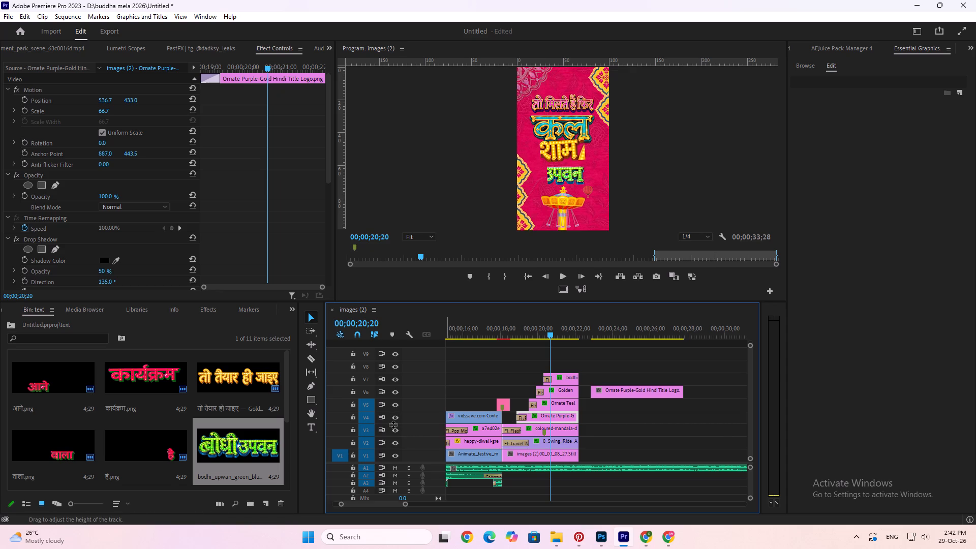
{"action": "left_click", "coordinate": [395, 431]}
{"action": "left_click", "coordinate": [395, 431]}
{"action": "left_click_drag", "start_coordinate": [394, 376], "coordinate": [397, 411]}
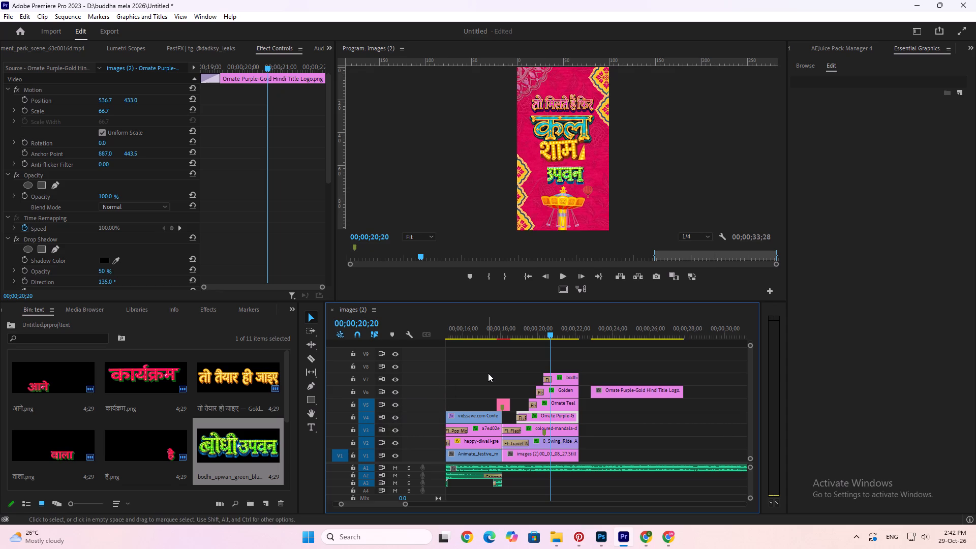
Save the project.
{"action": "key", "text": "ctrl+s"}
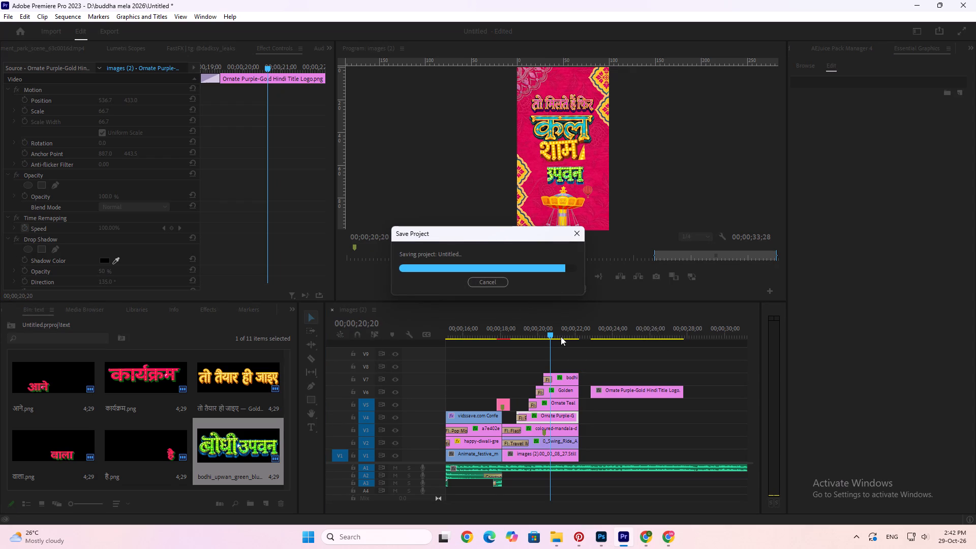
Check the motion frames of the Ornate Teal and Golden Marquee lettering clips, and look through the Golden clip's applied effects.
{"action": "left_click", "coordinate": [550, 404]}
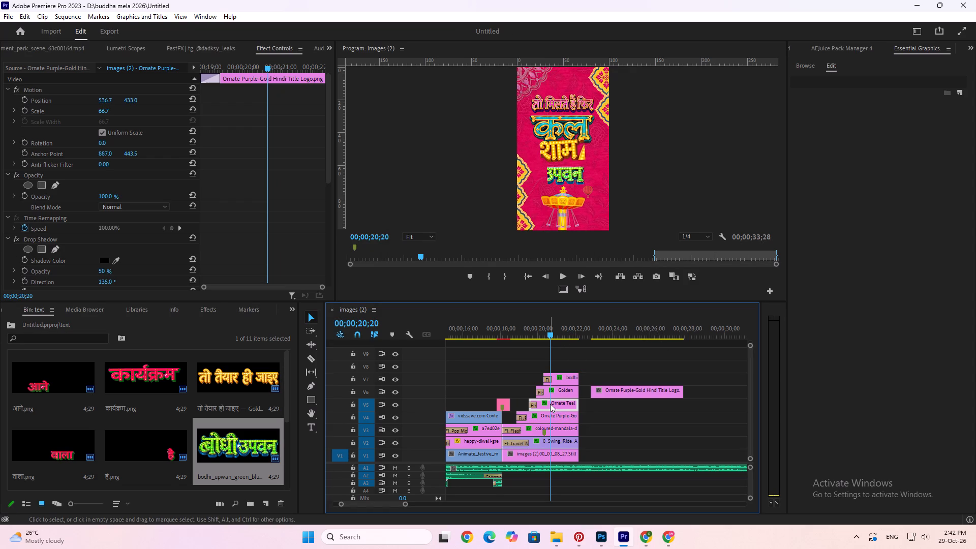
{"action": "left_click", "coordinate": [31, 87]}
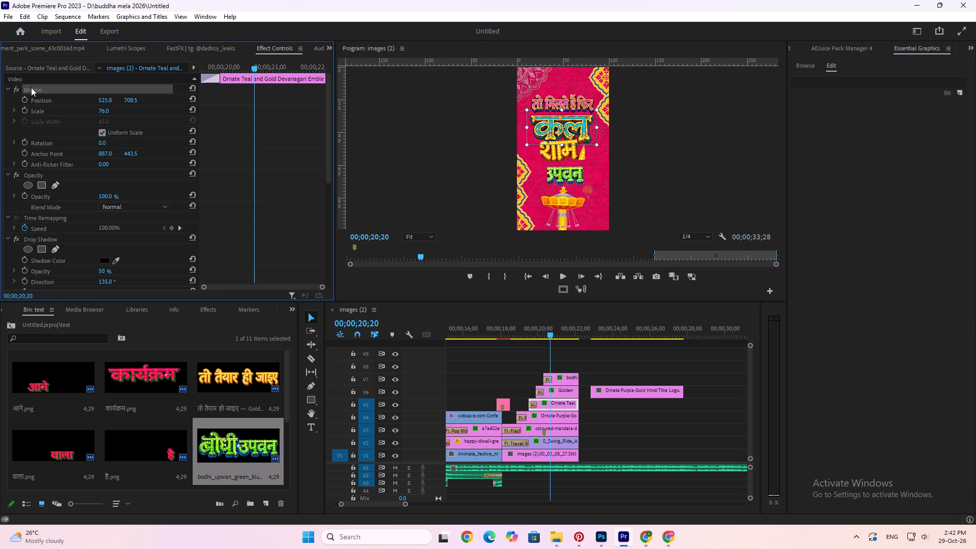
{"action": "left_click", "coordinate": [561, 391]}
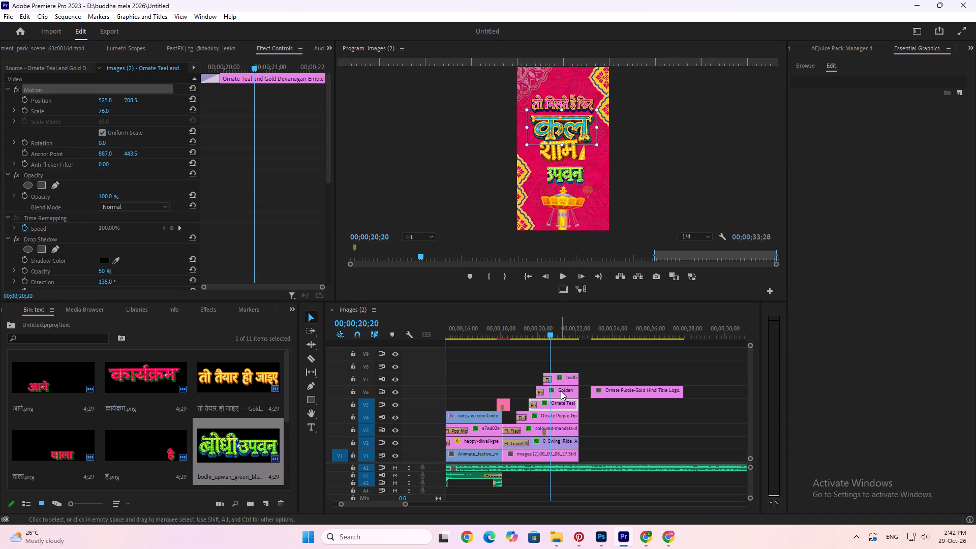
{"action": "left_click", "coordinate": [23, 88]}
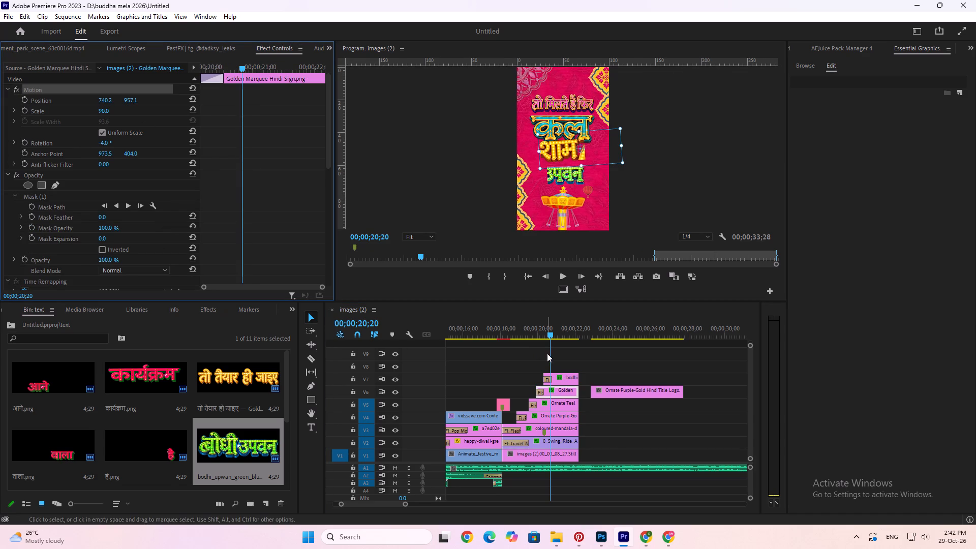
{"action": "left_click", "coordinate": [556, 355]}
{"action": "scroll", "coordinate": [556, 354], "scroll_direction": "up", "scroll_amount": 2}
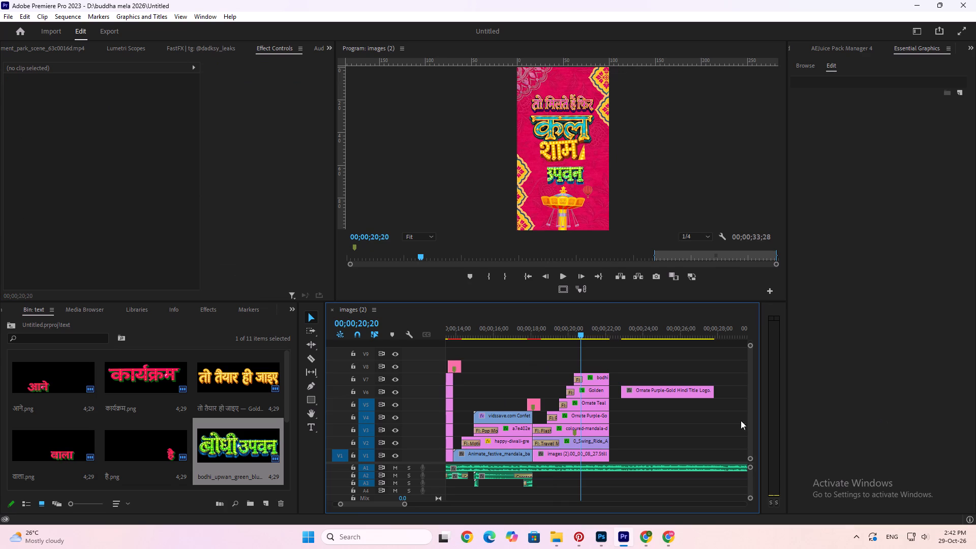
{"action": "left_click", "coordinate": [588, 393]}
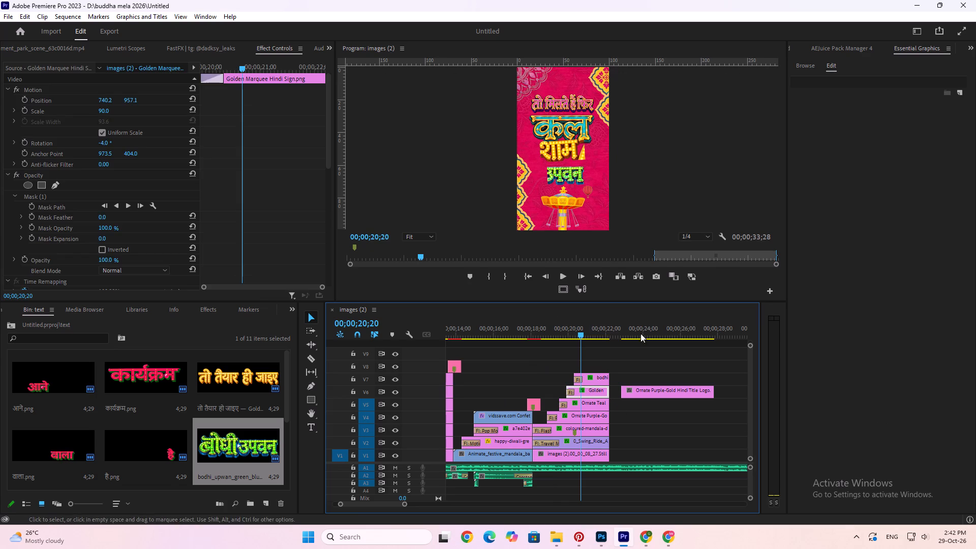
{"action": "scroll", "coordinate": [142, 181], "scroll_direction": "down", "scroll_amount": 9}
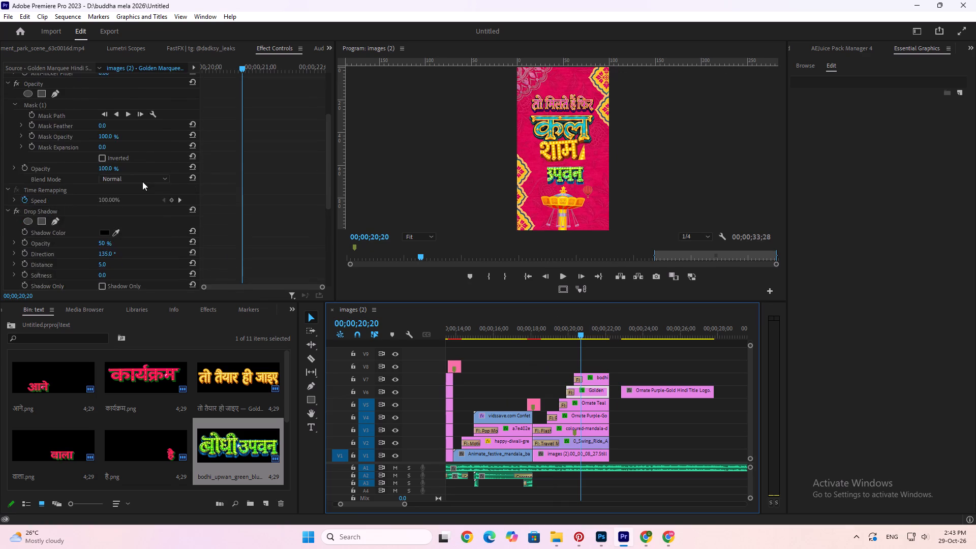
{"action": "scroll", "coordinate": [142, 181], "scroll_direction": "down", "scroll_amount": 6}
{"action": "scroll", "coordinate": [86, 178], "scroll_direction": "down", "scroll_amount": 5}
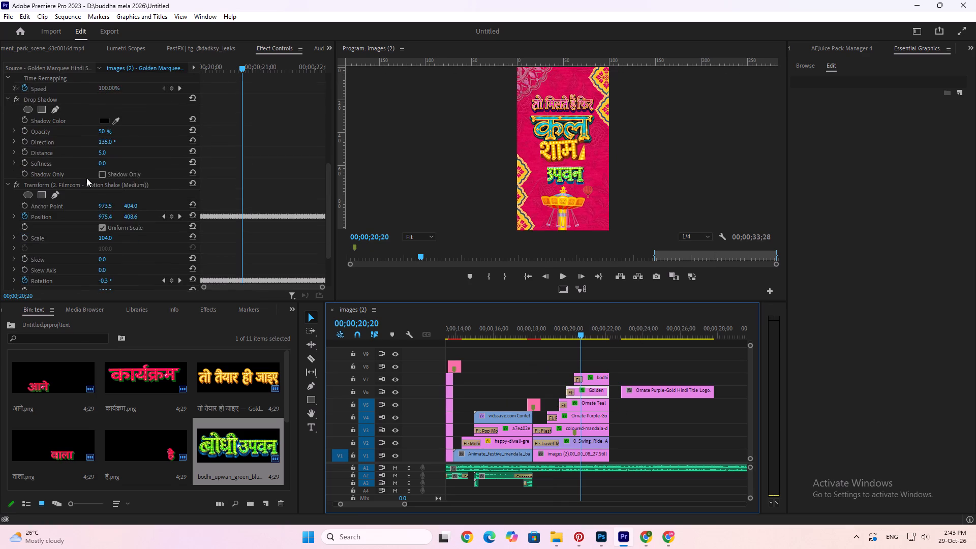
{"action": "scroll", "coordinate": [86, 178], "scroll_direction": "down", "scroll_amount": 10}
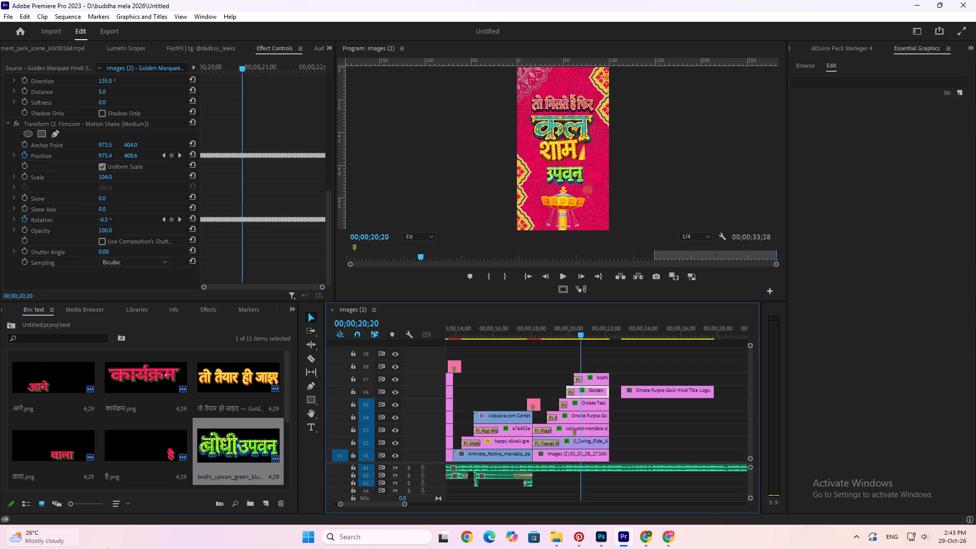
Enlarge Mask (1) on the Golden Marquee Hindi Sign clip on all sides, extending it past the video frame's right edge to reveal more lettering.
{"action": "left_click", "coordinate": [598, 393]}
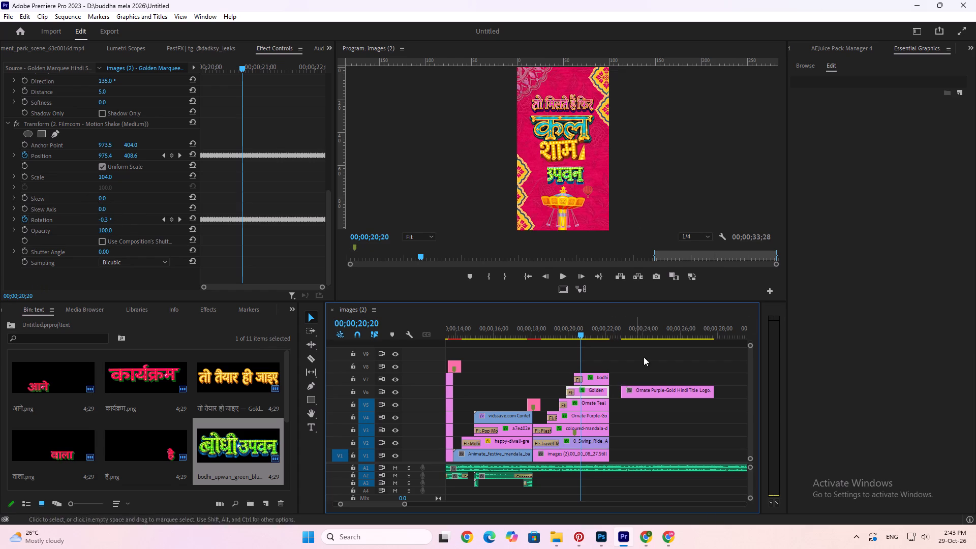
{"action": "scroll", "coordinate": [114, 214], "scroll_direction": "down", "scroll_amount": 3}
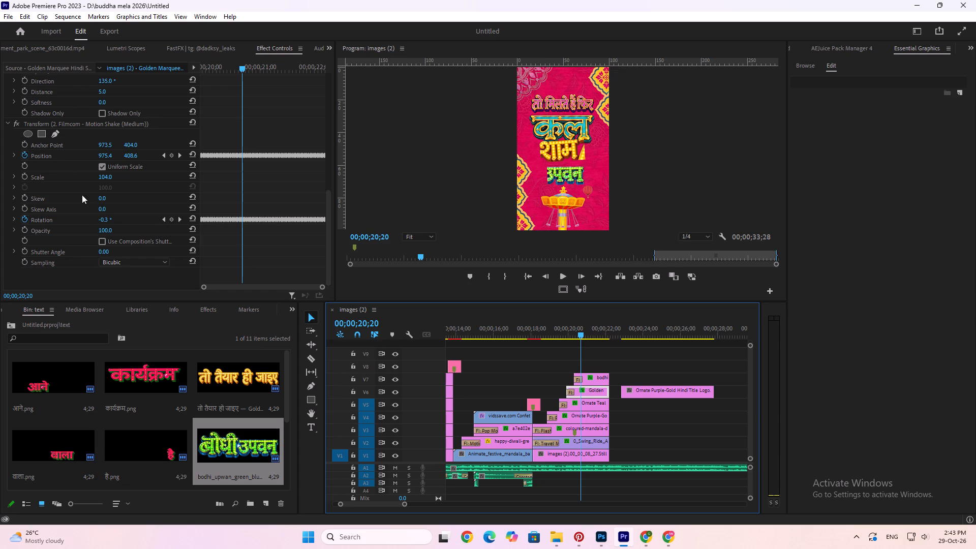
{"action": "scroll", "coordinate": [75, 145], "scroll_direction": "up", "scroll_amount": 6}
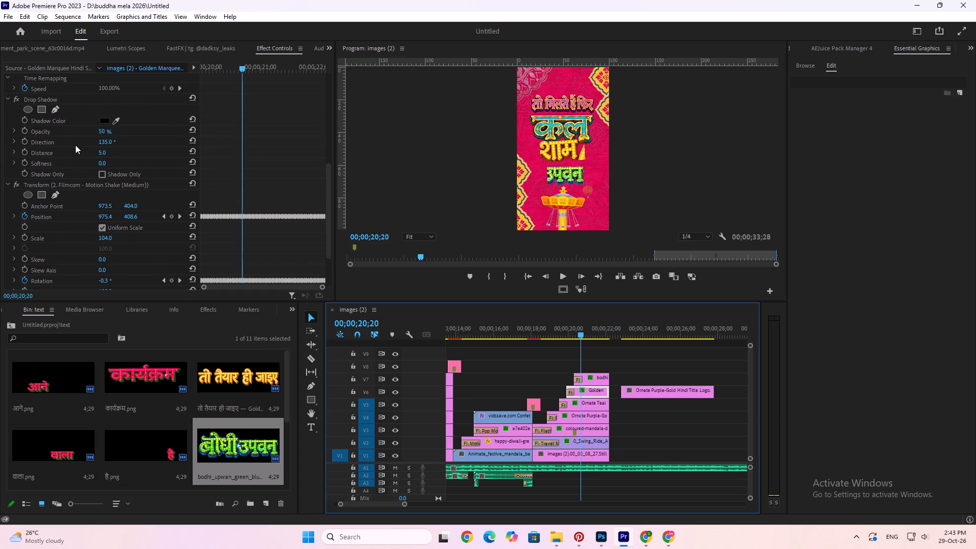
{"action": "scroll", "coordinate": [75, 145], "scroll_direction": "up", "scroll_amount": 13}
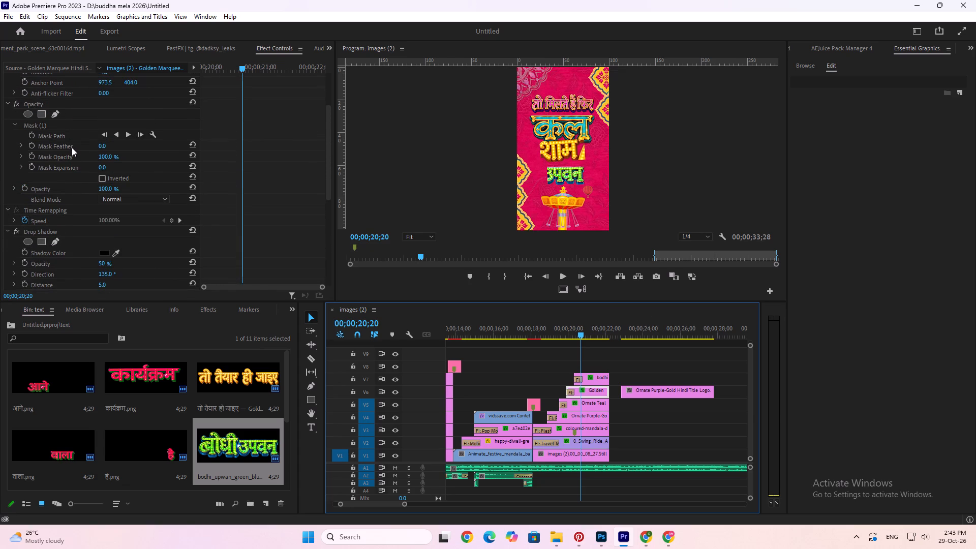
{"action": "left_click", "coordinate": [37, 124]}
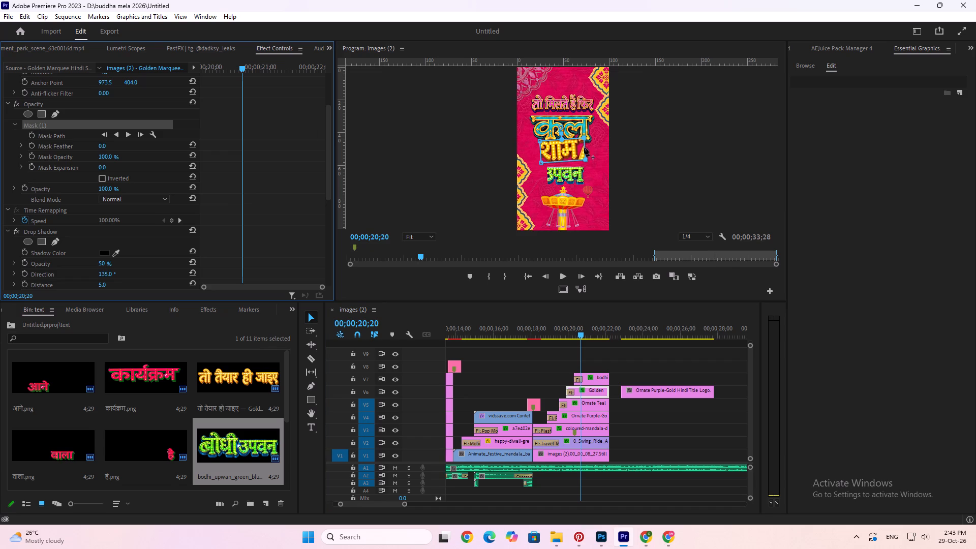
{"action": "left_click_drag", "start_coordinate": [585, 159], "coordinate": [598, 155]}
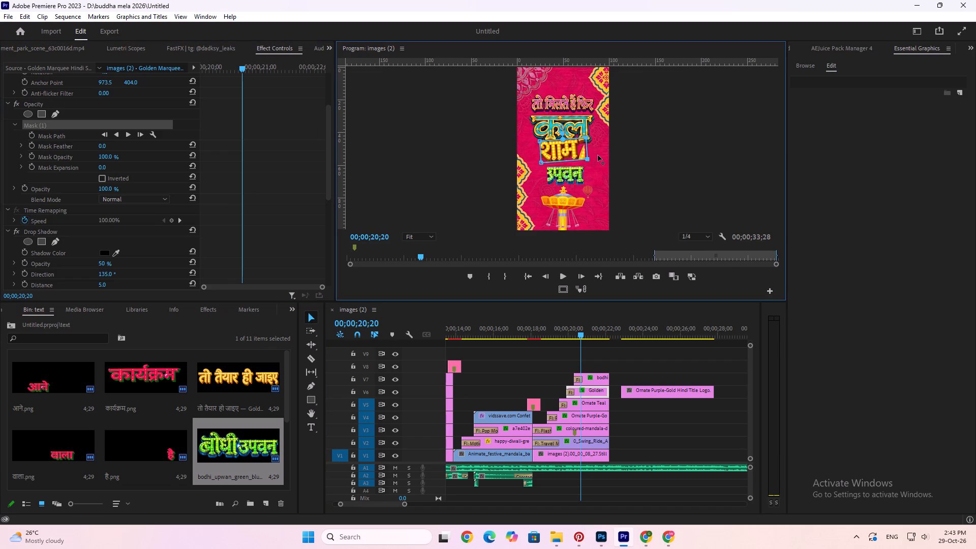
{"action": "left_click_drag", "start_coordinate": [598, 155], "coordinate": [603, 157]}
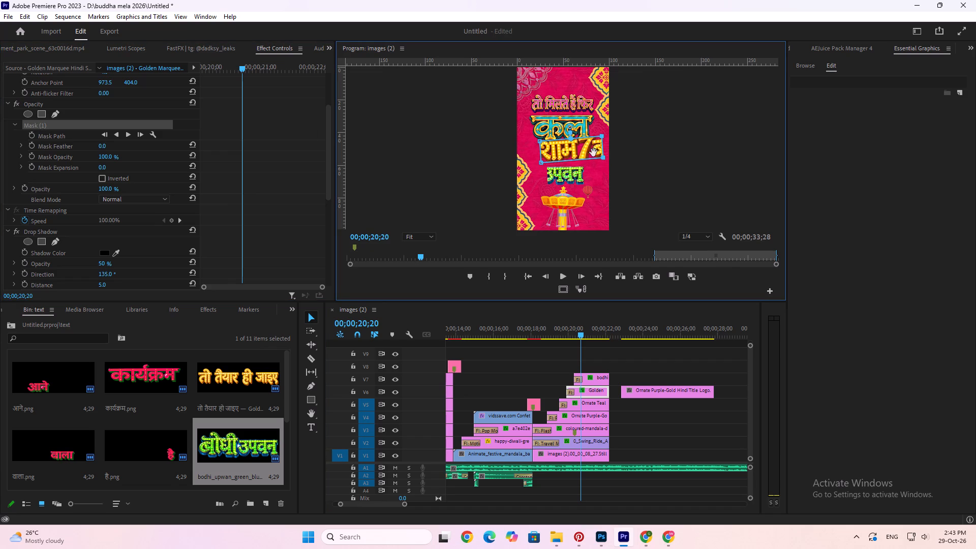
{"action": "left_click_drag", "start_coordinate": [539, 140], "coordinate": [532, 133]}
{"action": "left_click_drag", "start_coordinate": [532, 133], "coordinate": [533, 135]}
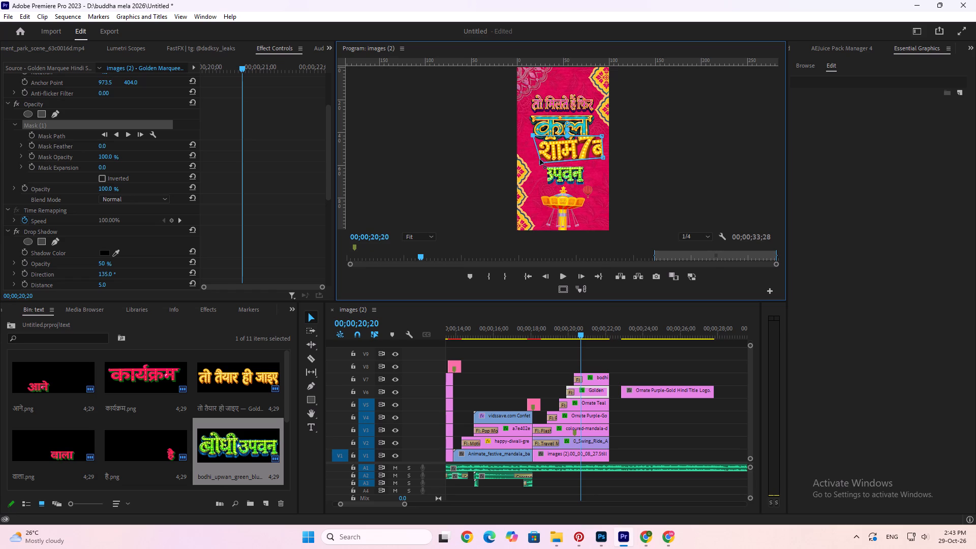
{"action": "left_click_drag", "start_coordinate": [540, 163], "coordinate": [537, 168]}
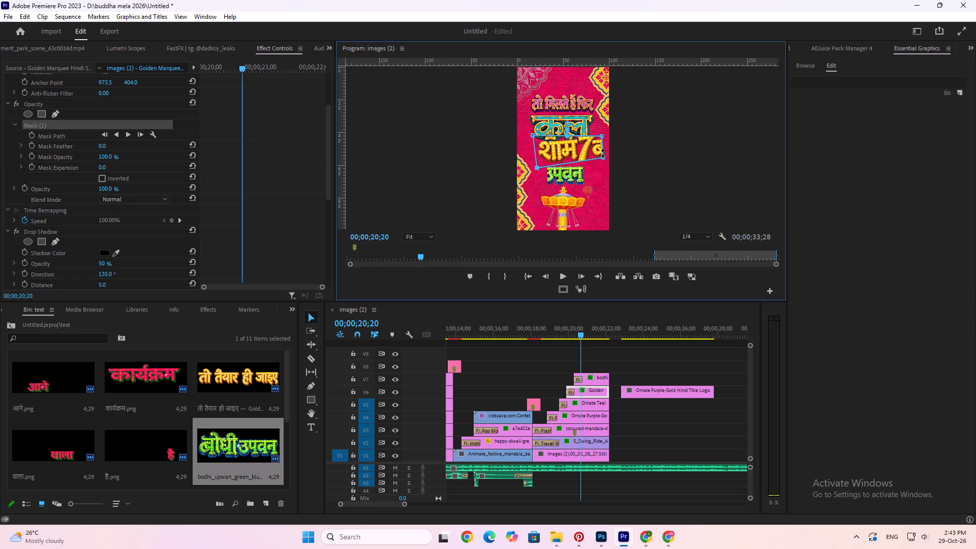
{"action": "left_click", "coordinate": [604, 158]}
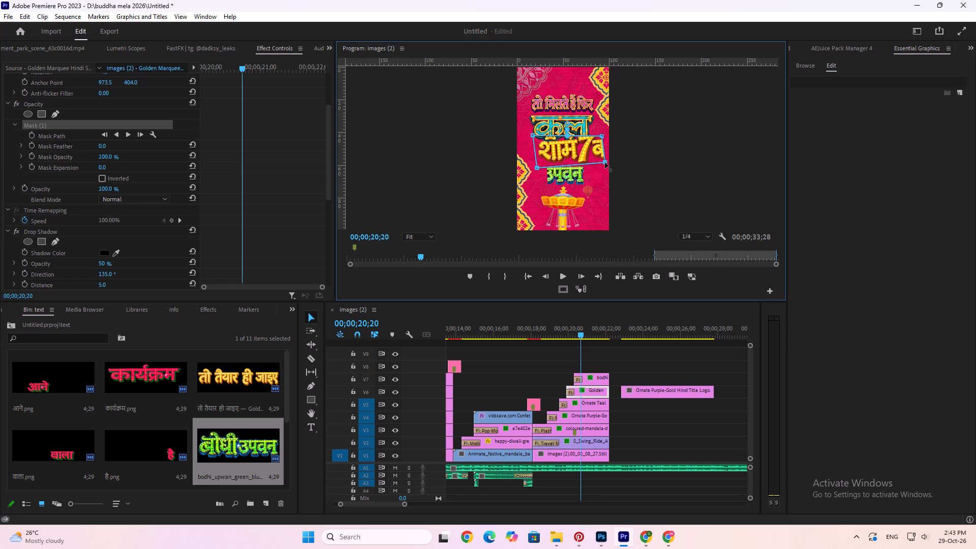
{"action": "left_click_drag", "start_coordinate": [604, 149], "coordinate": [609, 148]}
{"action": "left_click_drag", "start_coordinate": [602, 135], "coordinate": [616, 131]}
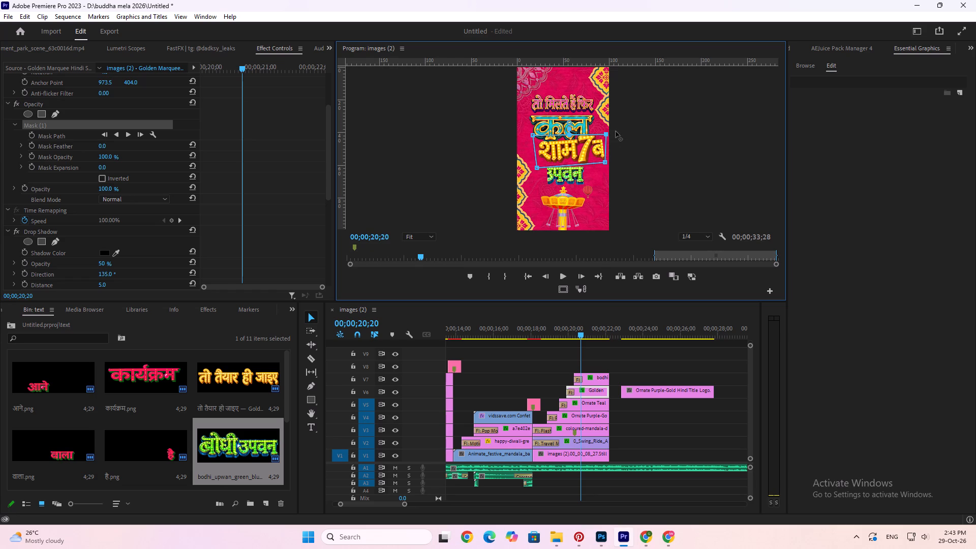
{"action": "left_click_drag", "start_coordinate": [616, 131], "coordinate": [628, 129]}
{"action": "left_click_drag", "start_coordinate": [605, 163], "coordinate": [620, 159]}
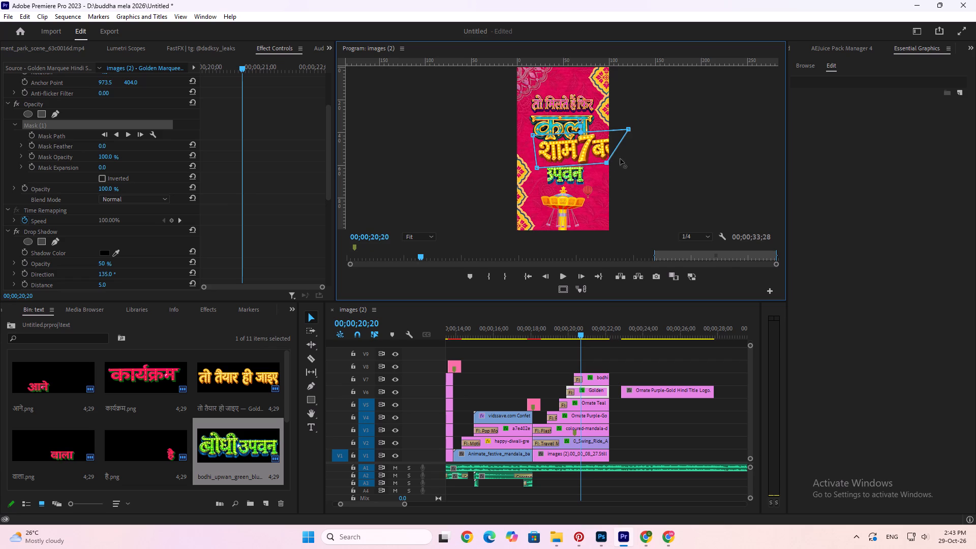
{"action": "left_click_drag", "start_coordinate": [620, 159], "coordinate": [633, 159]}
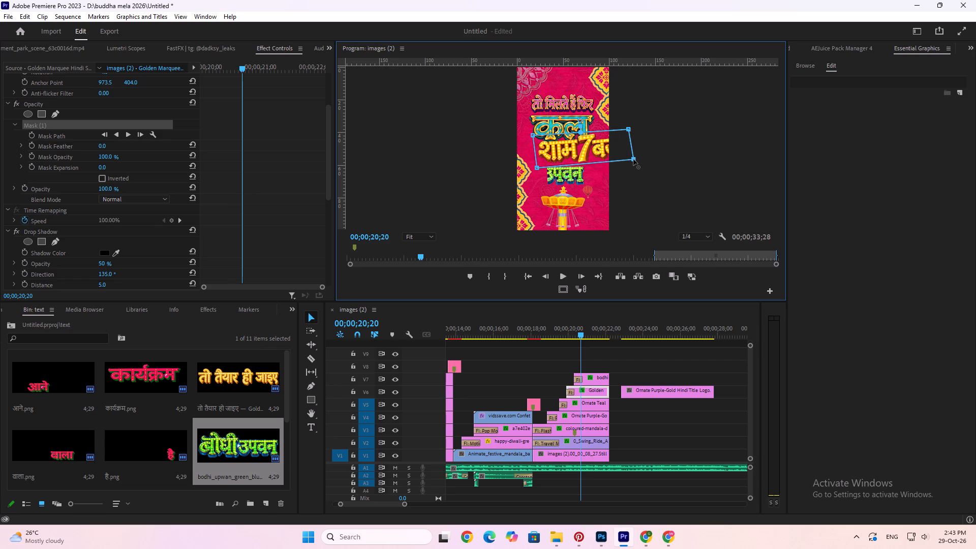
{"action": "left_click_drag", "start_coordinate": [585, 149], "coordinate": [561, 155]}
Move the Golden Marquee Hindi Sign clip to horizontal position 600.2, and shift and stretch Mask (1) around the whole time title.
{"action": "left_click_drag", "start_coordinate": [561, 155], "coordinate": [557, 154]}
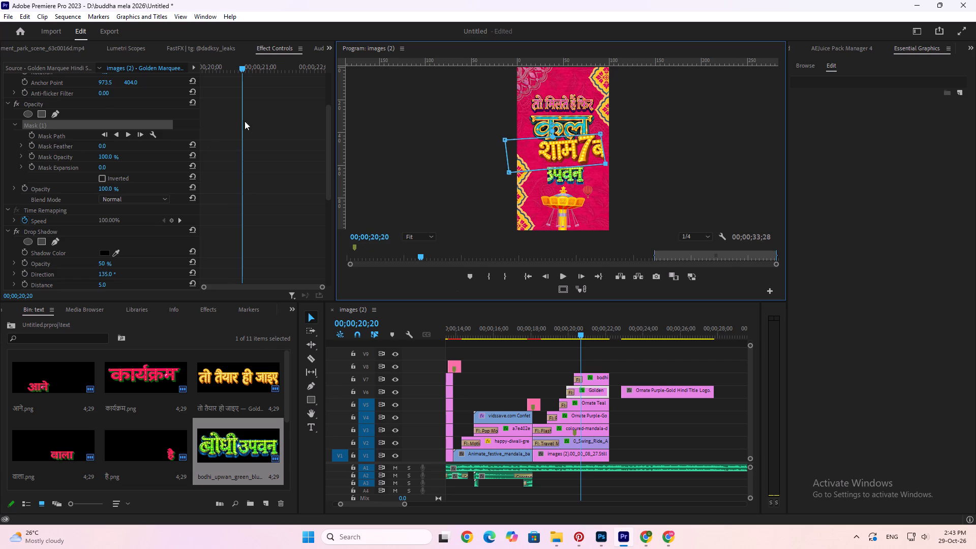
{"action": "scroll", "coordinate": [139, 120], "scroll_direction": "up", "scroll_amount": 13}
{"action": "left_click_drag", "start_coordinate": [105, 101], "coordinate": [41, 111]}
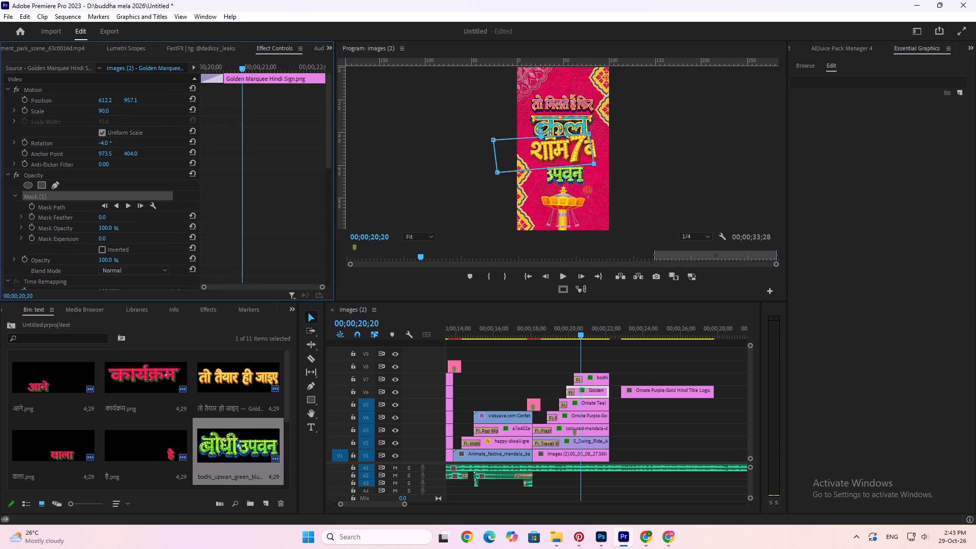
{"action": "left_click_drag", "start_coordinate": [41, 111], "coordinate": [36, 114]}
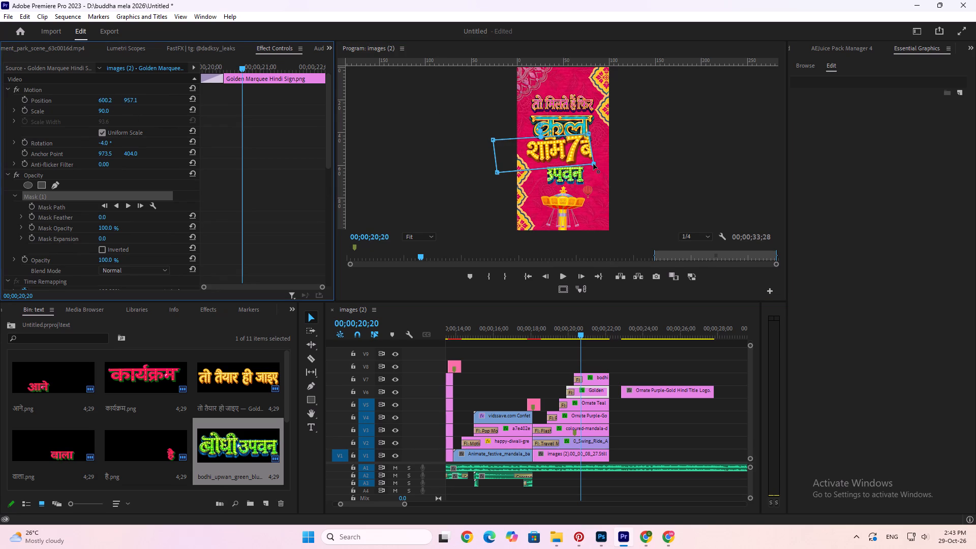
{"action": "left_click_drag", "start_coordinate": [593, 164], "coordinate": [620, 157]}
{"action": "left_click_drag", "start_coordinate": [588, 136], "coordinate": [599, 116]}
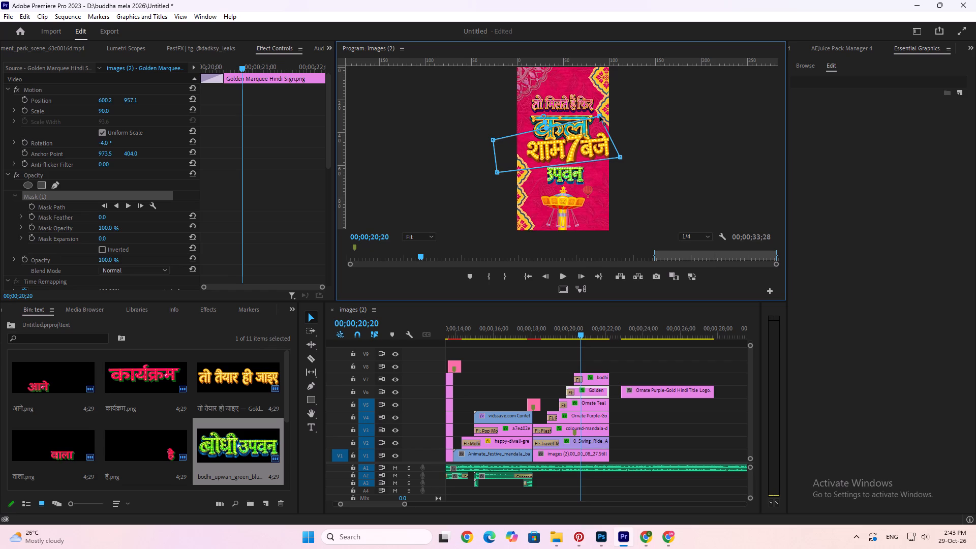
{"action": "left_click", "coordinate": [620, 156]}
Fit the golden time title within the frame by setting the clip's scale to 74 and position to 544.2, 998.1.
{"action": "left_click_drag", "start_coordinate": [107, 101], "coordinate": [93, 109]}
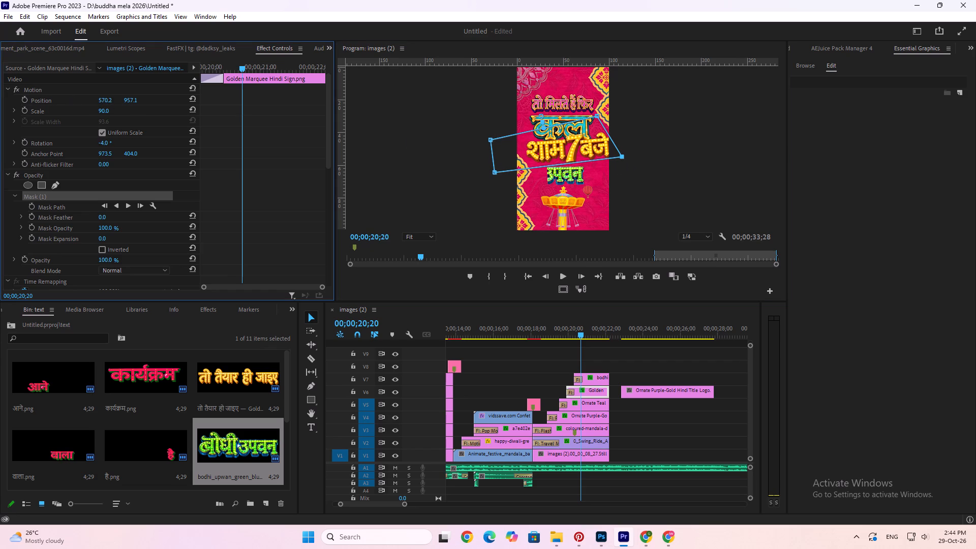
{"action": "left_click_drag", "start_coordinate": [93, 109], "coordinate": [90, 111]}
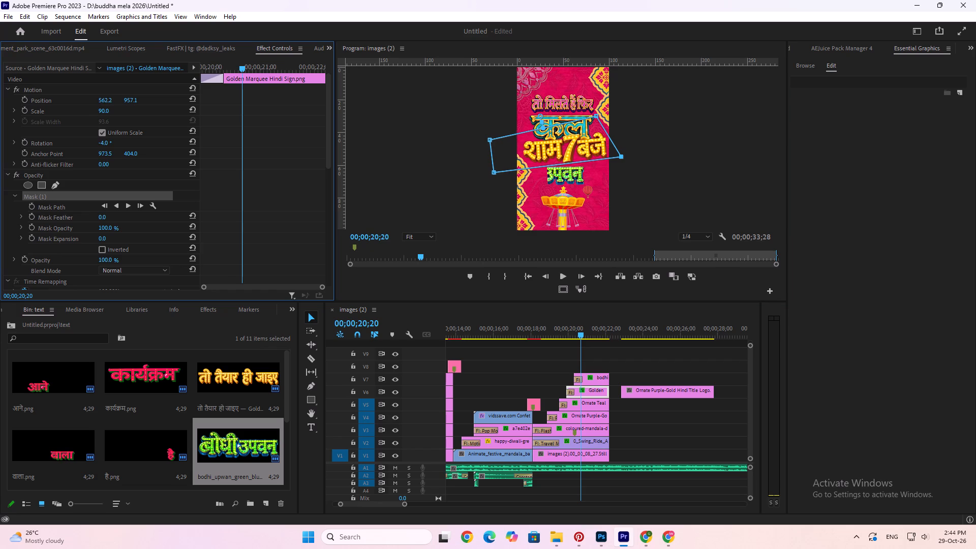
{"action": "left_click_drag", "start_coordinate": [90, 111], "coordinate": [86, 113]}
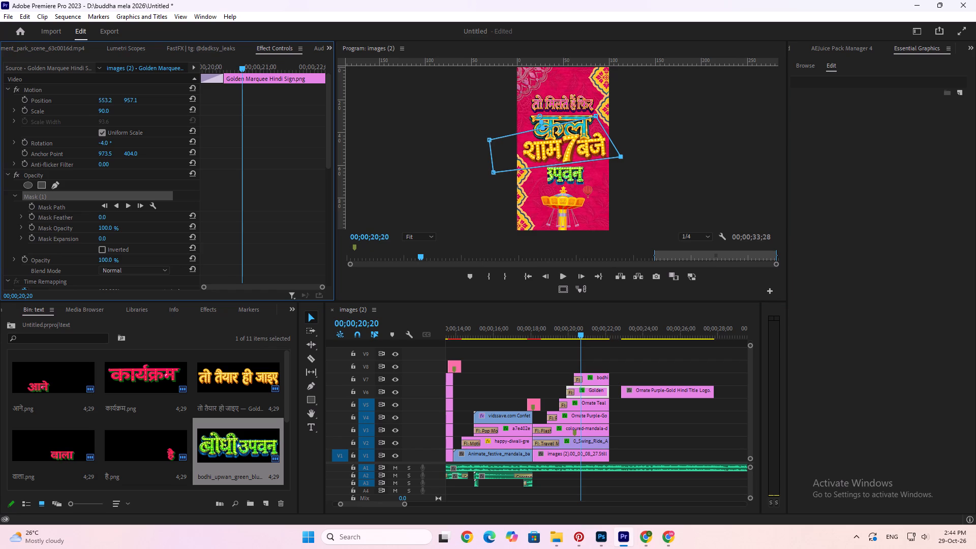
{"action": "left_click_drag", "start_coordinate": [86, 113], "coordinate": [83, 115]}
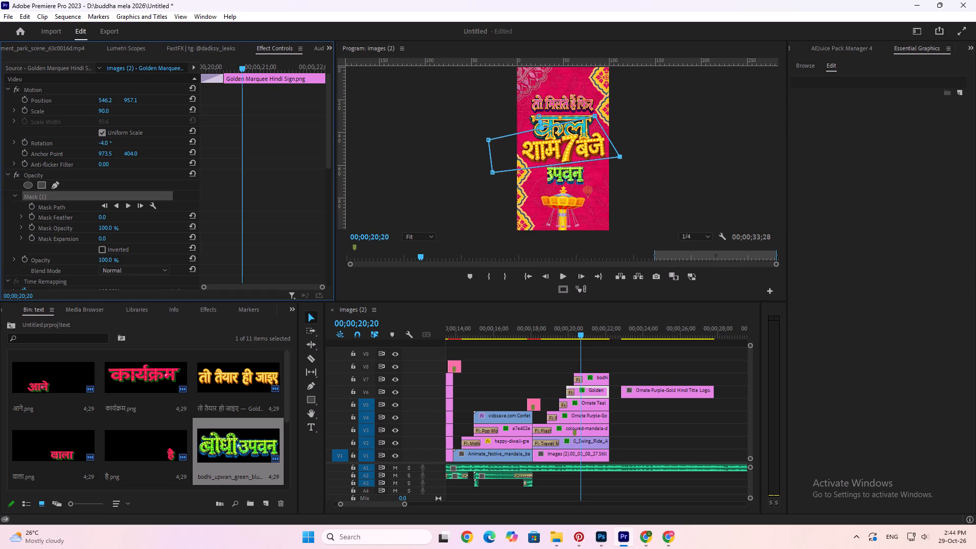
{"action": "left_click_drag", "start_coordinate": [83, 115], "coordinate": [82, 115]}
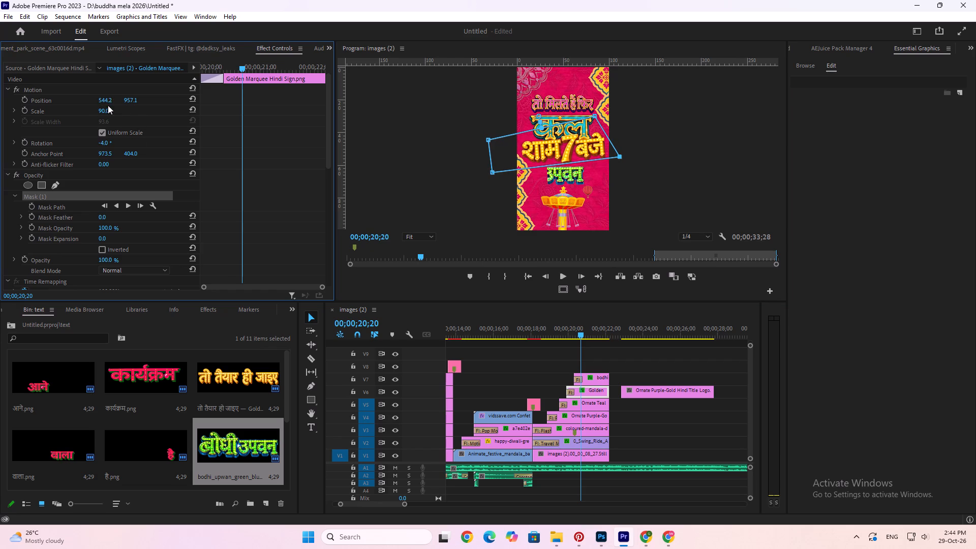
{"action": "left_click_drag", "start_coordinate": [103, 111], "coordinate": [93, 117]}
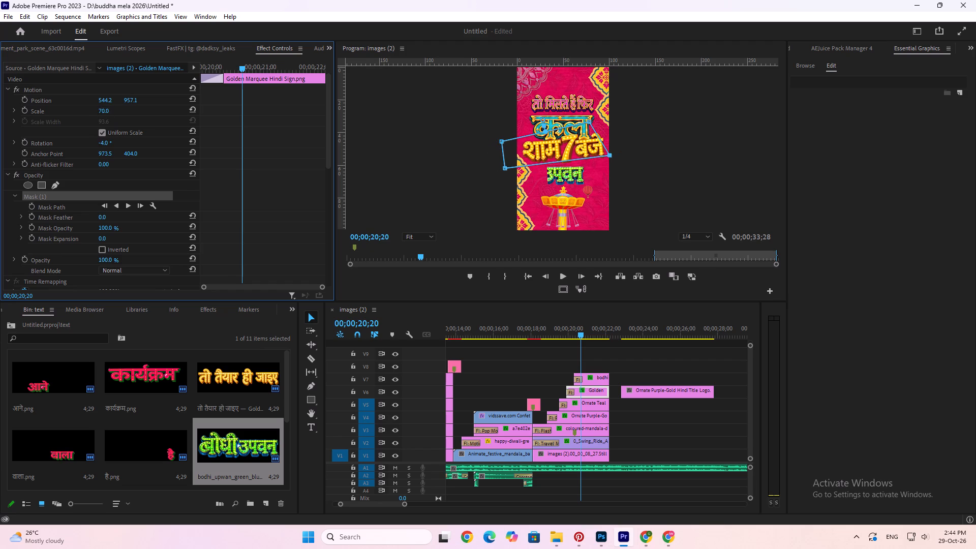
{"action": "left_click_drag", "start_coordinate": [93, 117], "coordinate": [96, 116]}
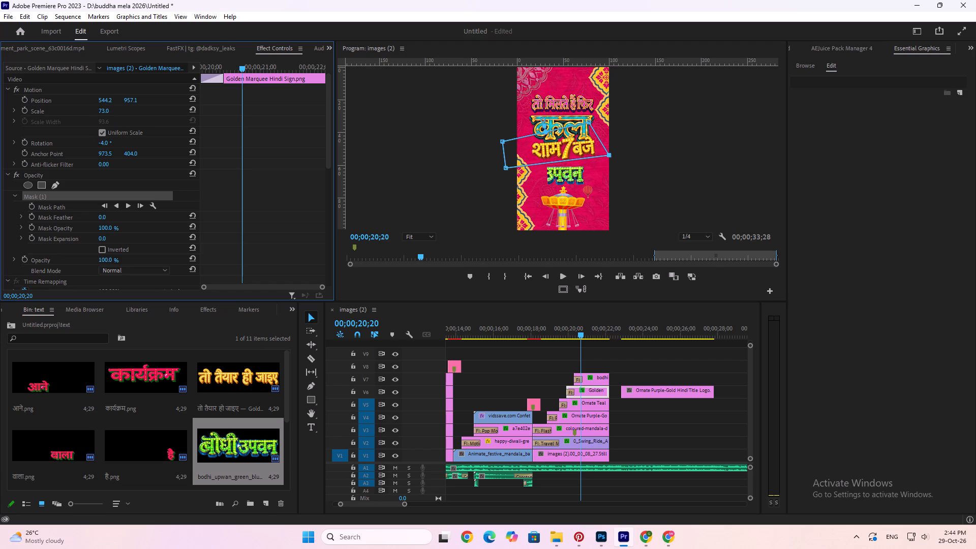
{"action": "left_click_drag", "start_coordinate": [96, 116], "coordinate": [97, 115]}
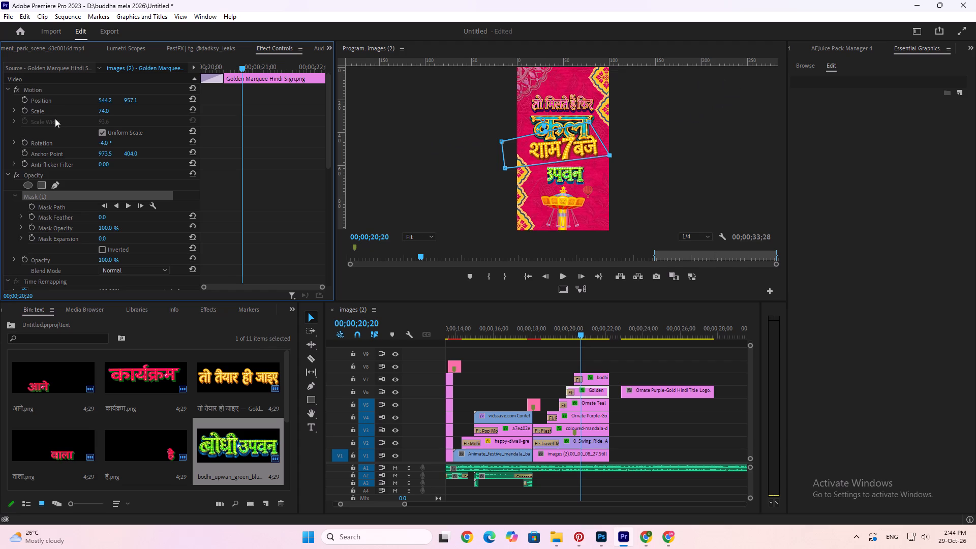
{"action": "left_click_drag", "start_coordinate": [130, 102], "coordinate": [103, 106]}
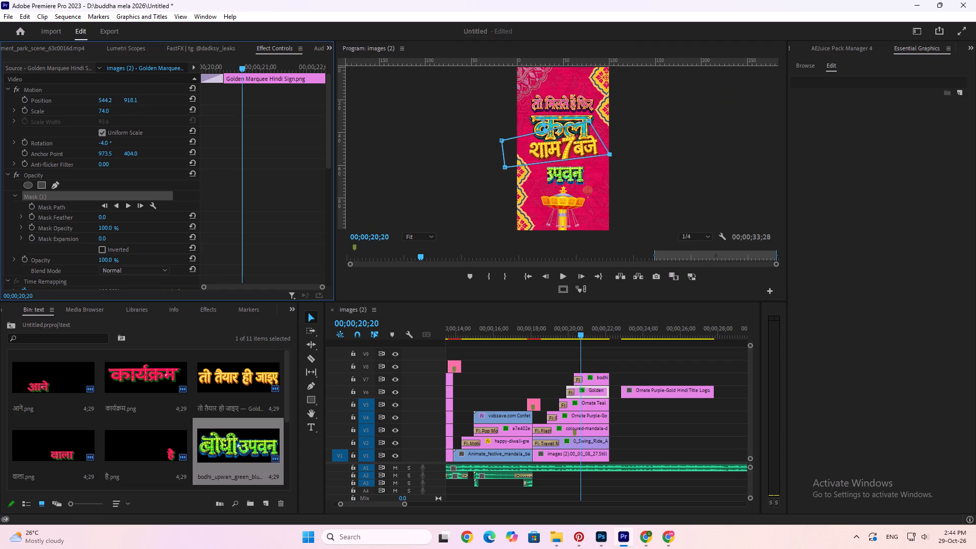
{"action": "left_click_drag", "start_coordinate": [103, 106], "coordinate": [139, 85]}
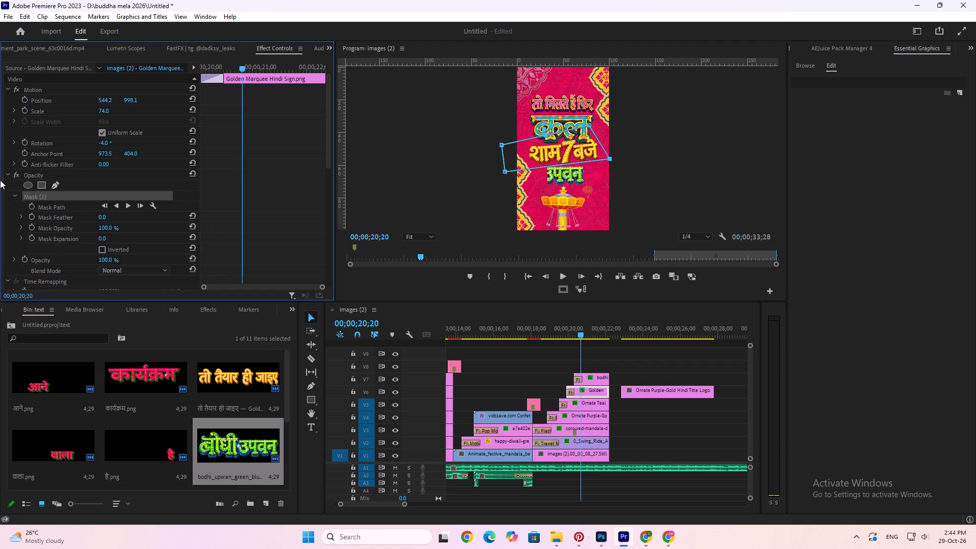
Delete Mask (1) from the Golden Marquee Hindi Sign clip's opacity.
{"action": "left_click", "coordinate": [67, 199]}
{"action": "key", "text": "Delete"}
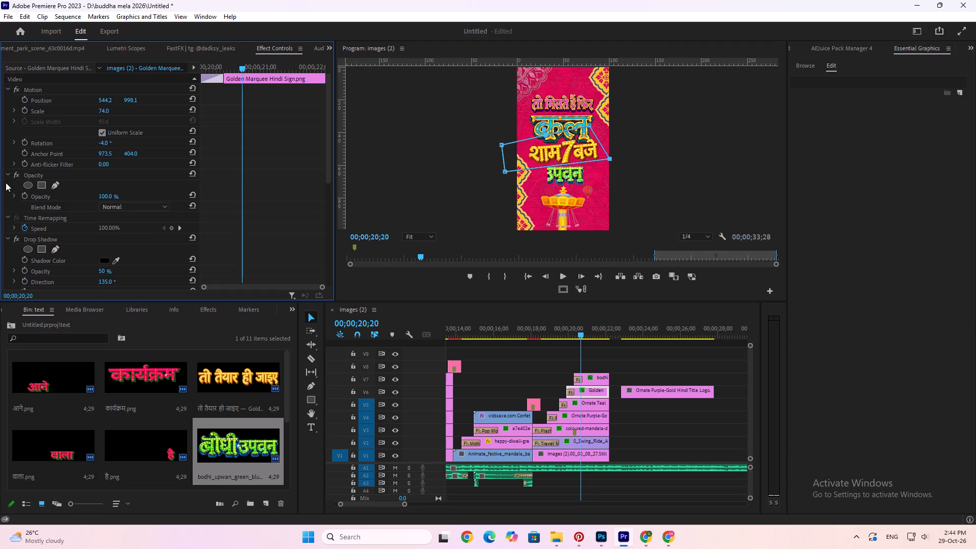
{"action": "left_click", "coordinate": [586, 355]}
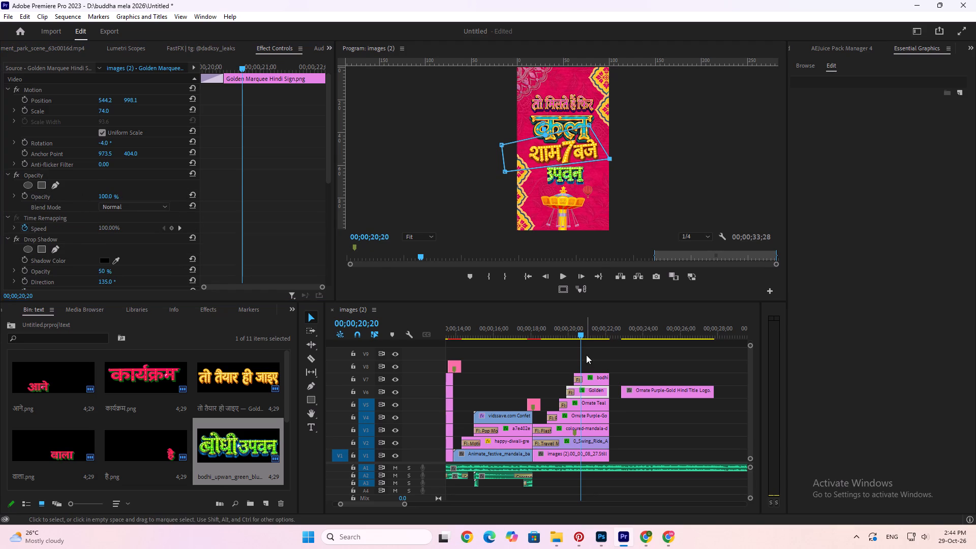
{"action": "left_click", "coordinate": [586, 391]}
{"action": "left_click", "coordinate": [561, 148]}
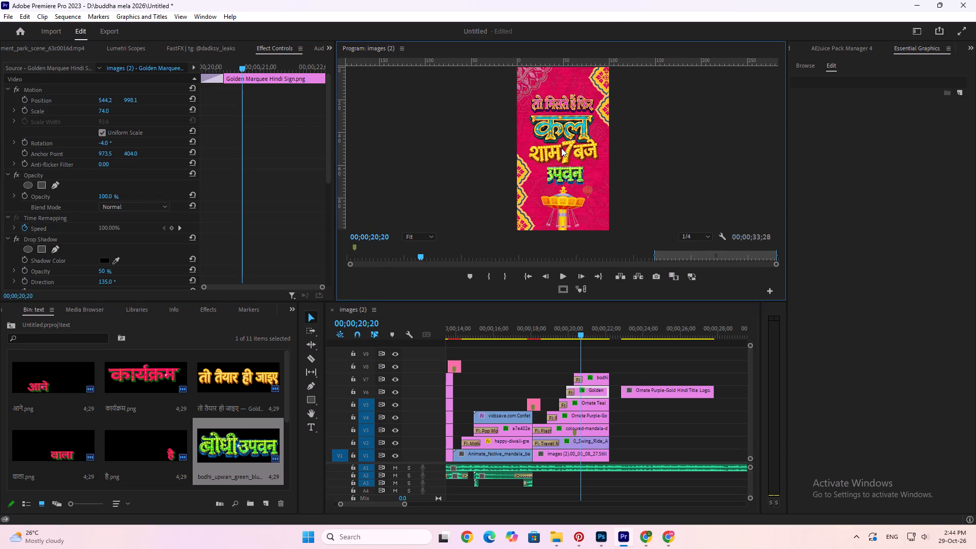
Play back the lettering sequence from 00;00;19;25, and look through the Golden Marquee and Ornate Teal clips' effects.
{"action": "scroll", "coordinate": [55, 208], "scroll_direction": "down", "scroll_amount": 4}
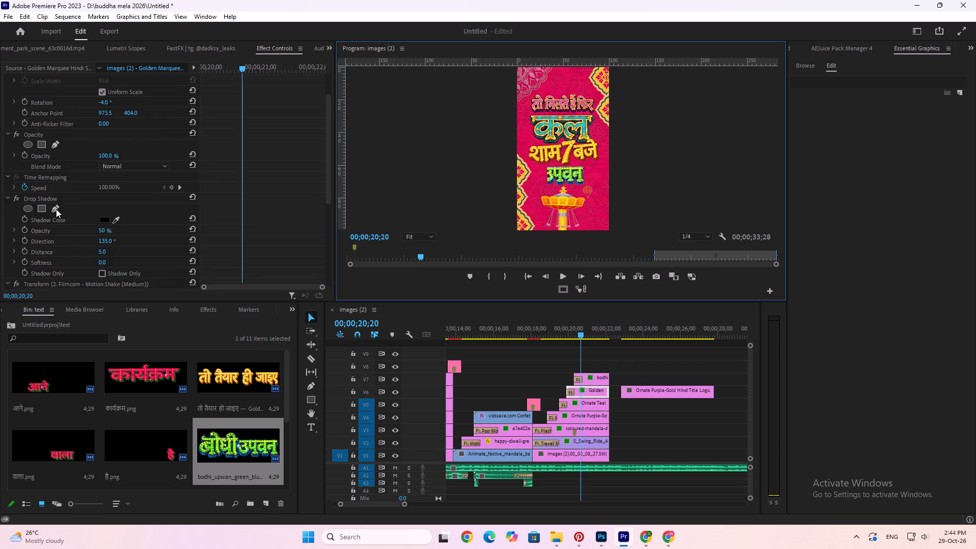
{"action": "scroll", "coordinate": [56, 209], "scroll_direction": "down", "scroll_amount": 4}
{"action": "left_click", "coordinate": [567, 325]}
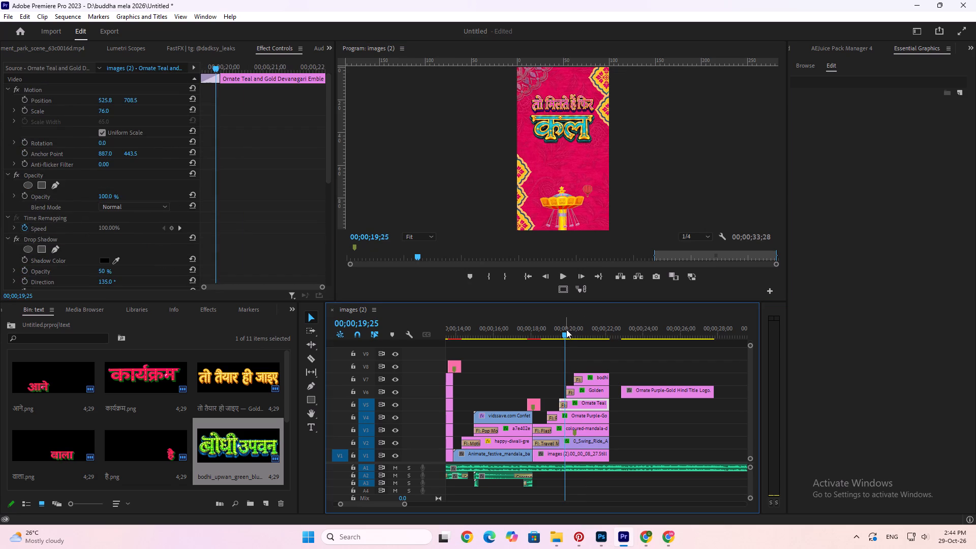
{"action": "key", "text": "space"}
{"action": "key", "text": "space"}
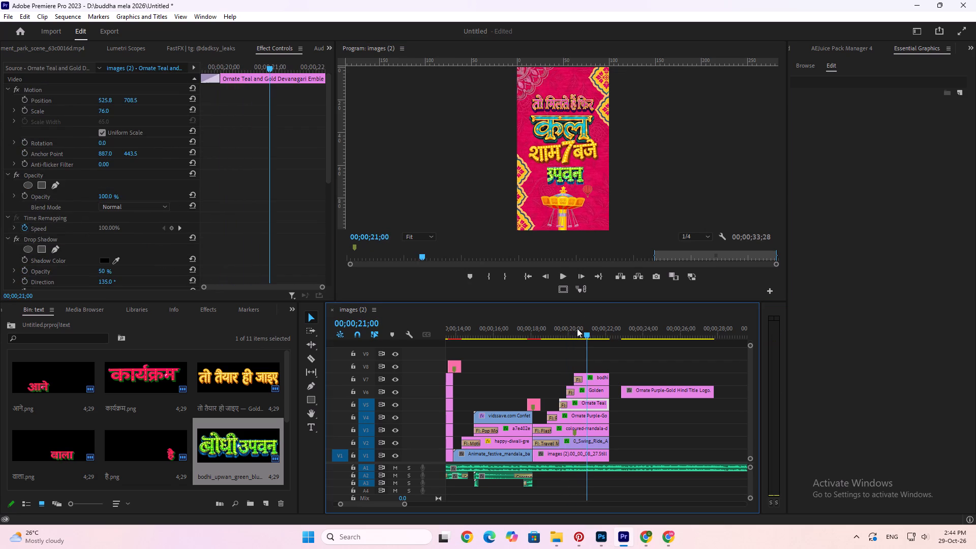
{"action": "left_click", "coordinate": [587, 405]}
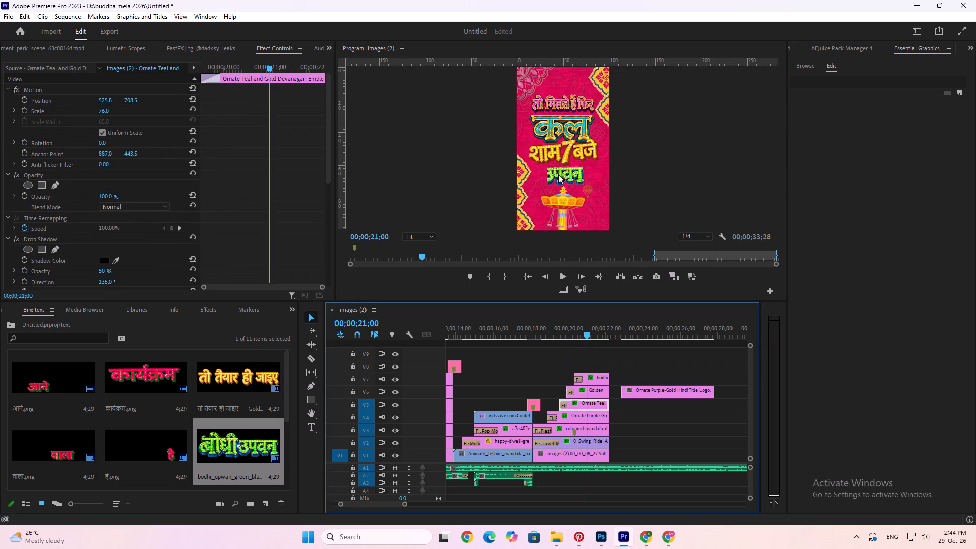
{"action": "left_click", "coordinate": [559, 173]}
{"action": "left_click", "coordinate": [569, 407]}
{"action": "scroll", "coordinate": [49, 213], "scroll_direction": "down", "scroll_amount": 6}
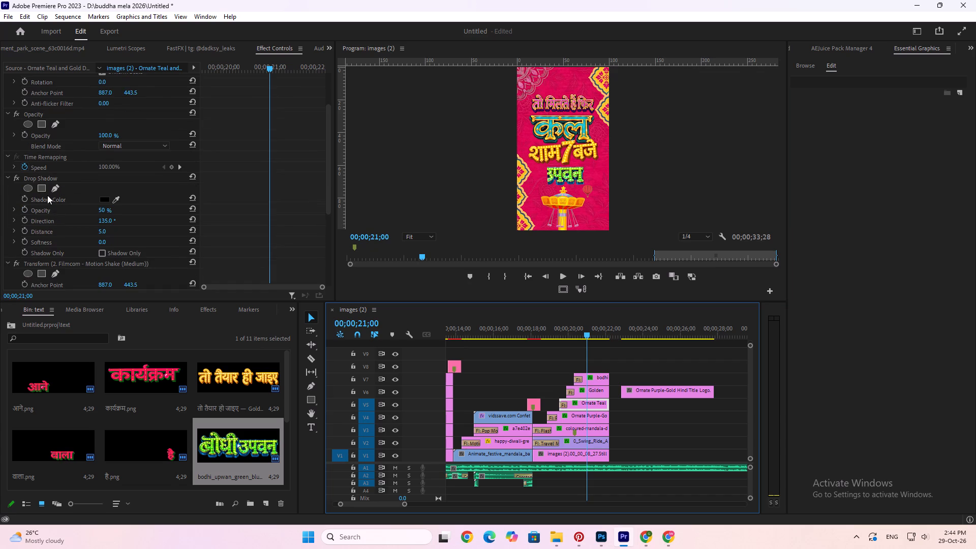
{"action": "scroll", "coordinate": [65, 141], "scroll_direction": "up", "scroll_amount": 1}
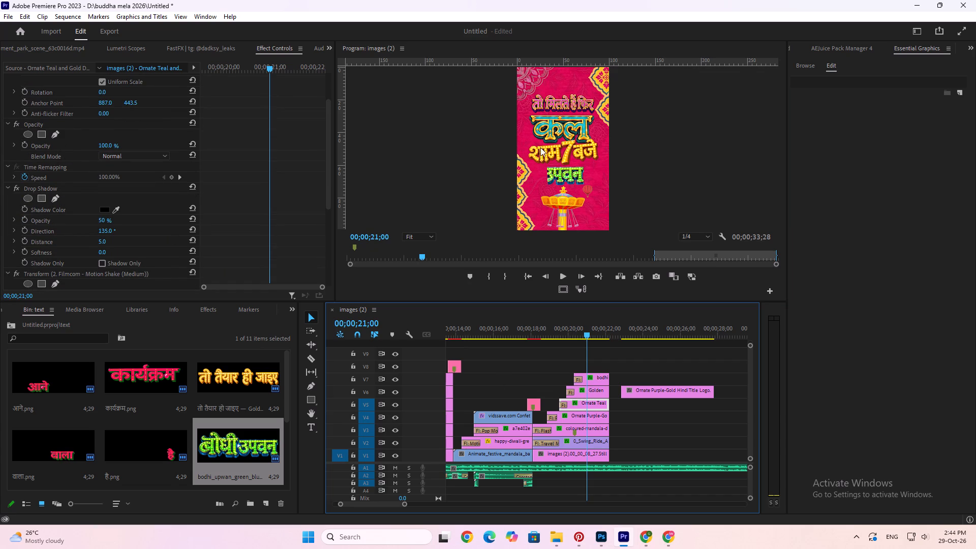
Delete Mask (1) from the opacity of the green bodhi_upwan lettering clip.
{"action": "double_click", "coordinate": [554, 181]}
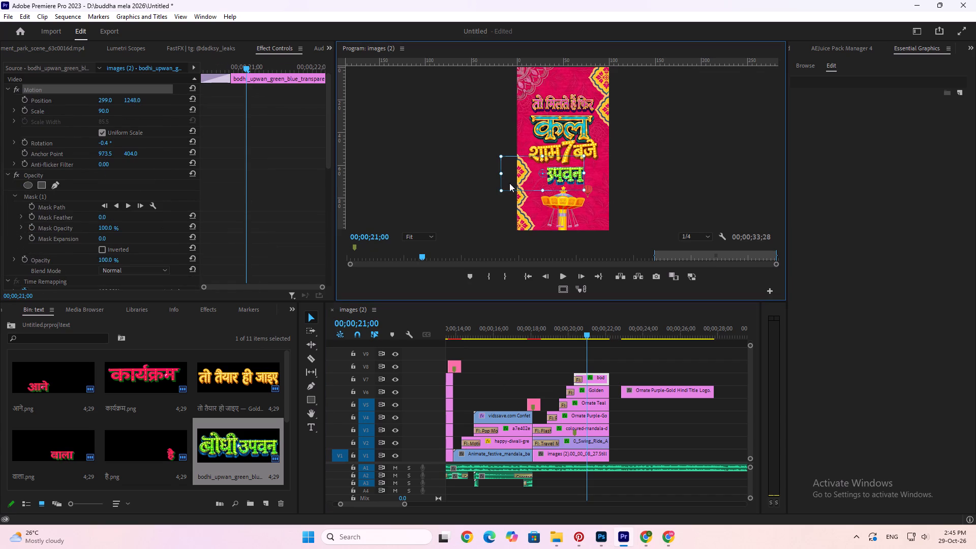
{"action": "left_click", "coordinate": [44, 199]}
{"action": "key", "text": "Delete"}
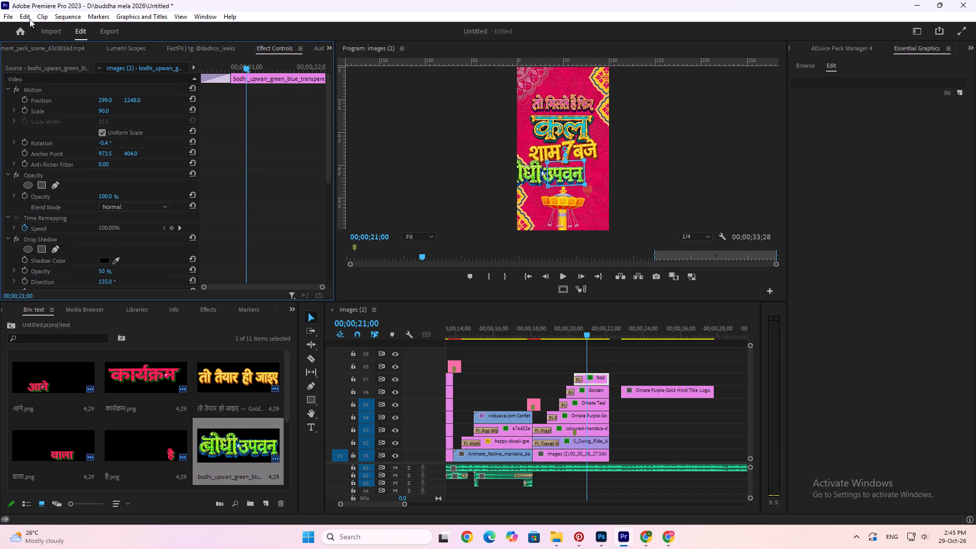
Place the green venue lettering beneath the golden time title by setting the bodhi_upwan clip's scale to 67 and position to 553, 1303.
{"action": "left_click_drag", "start_coordinate": [104, 101], "coordinate": [296, 102]}
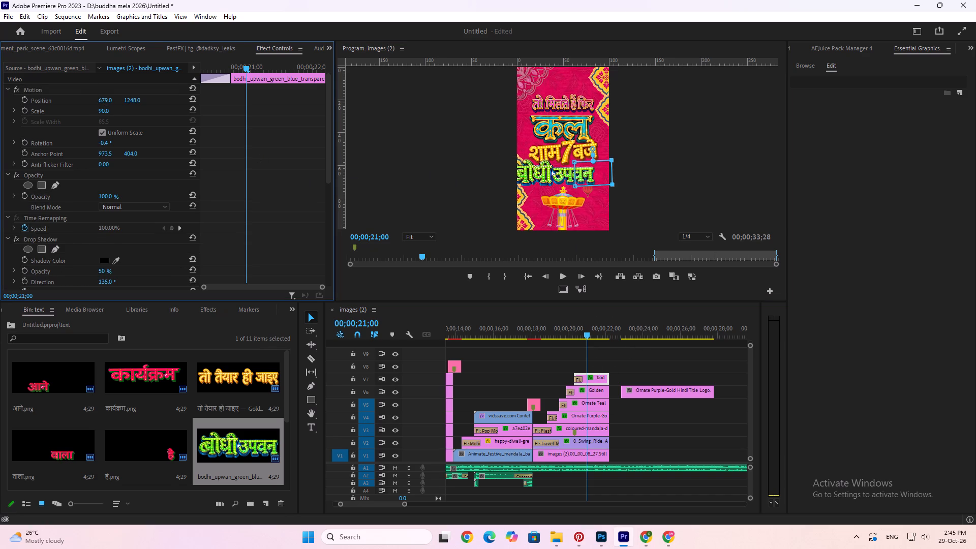
{"action": "left_click_drag", "start_coordinate": [296, 102], "coordinate": [285, 109]}
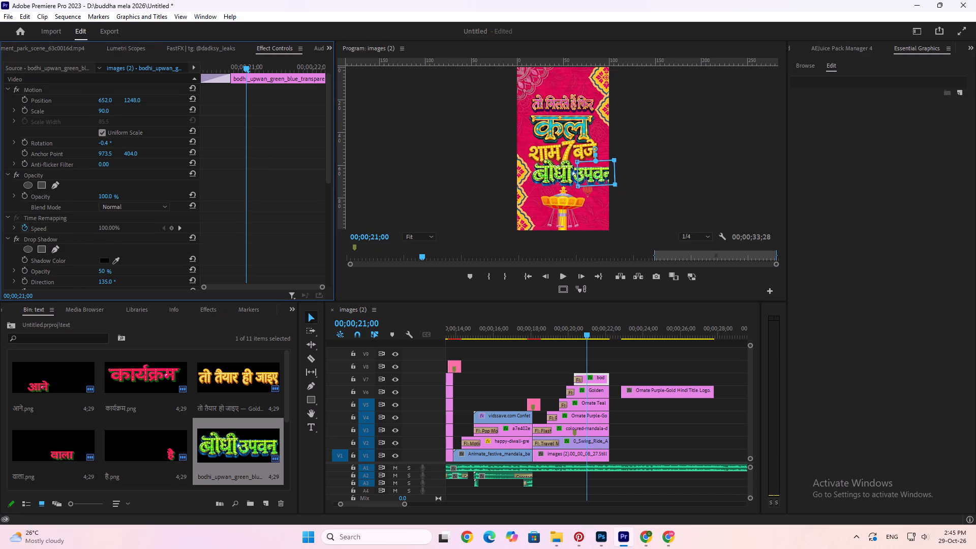
{"action": "left_click_drag", "start_coordinate": [285, 109], "coordinate": [265, 114]}
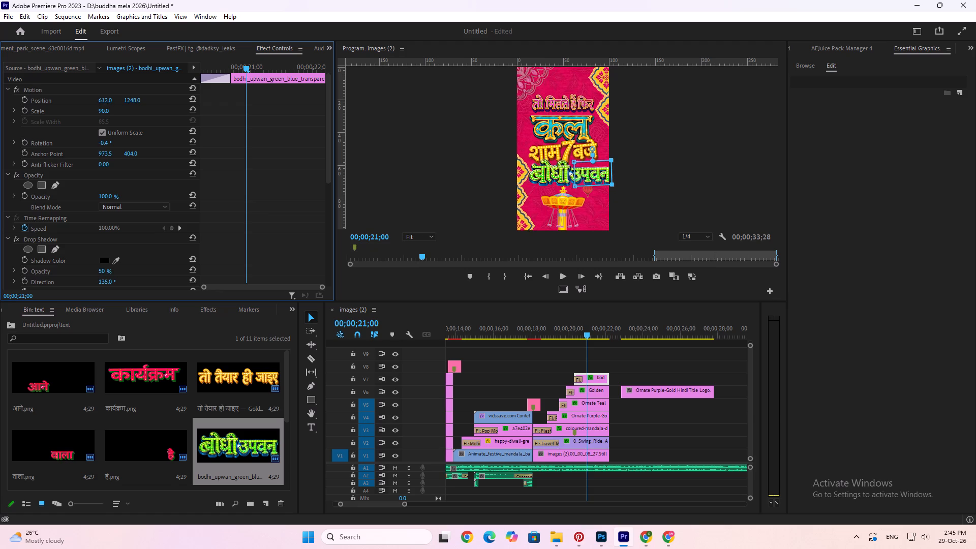
{"action": "left_click_drag", "start_coordinate": [265, 114], "coordinate": [237, 122]}
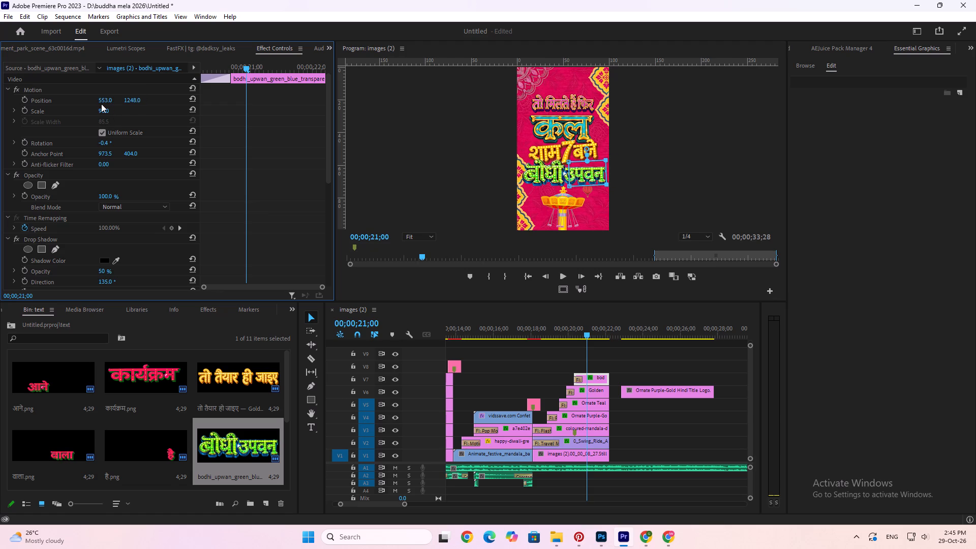
{"action": "left_click_drag", "start_coordinate": [102, 109], "coordinate": [82, 123]}
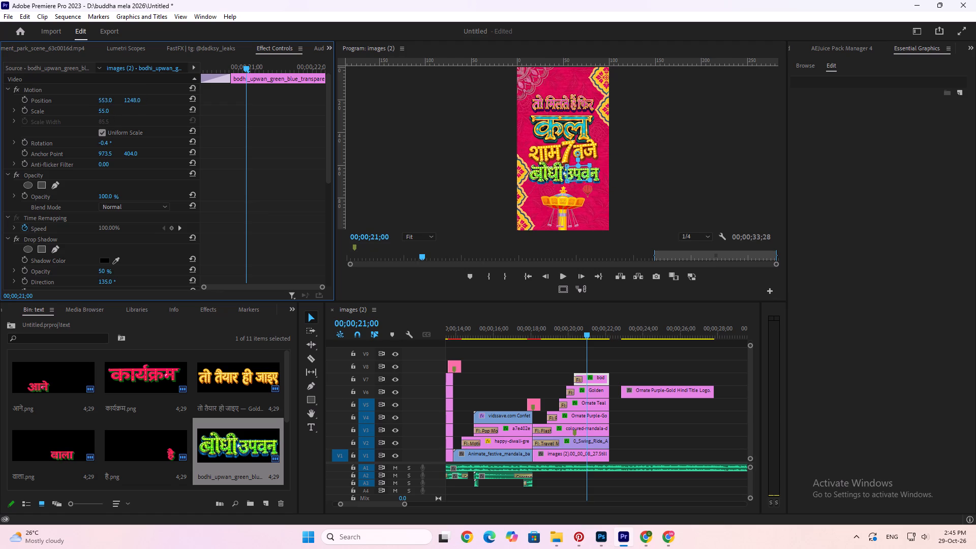
{"action": "left_click_drag", "start_coordinate": [82, 123], "coordinate": [88, 120]}
{"action": "left_click_drag", "start_coordinate": [128, 100], "coordinate": [113, 103]}
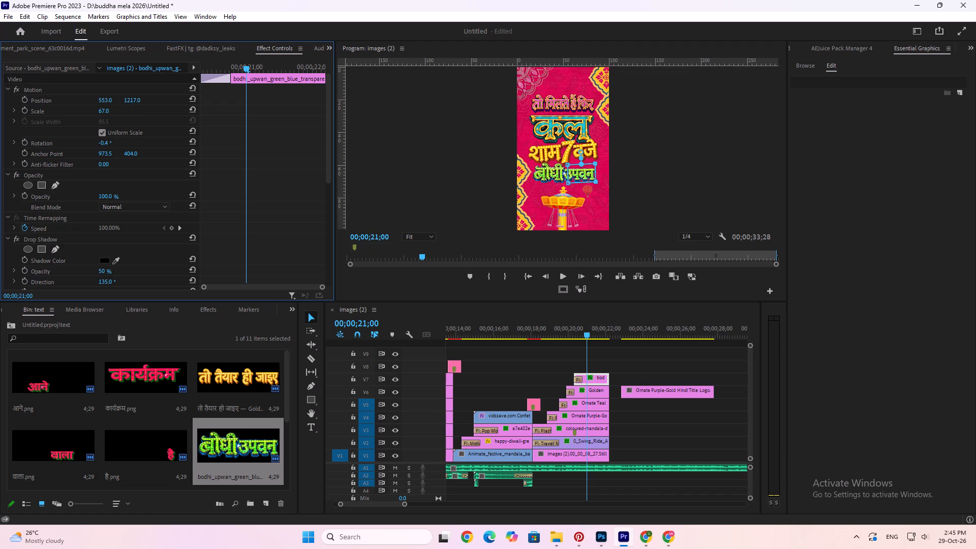
{"action": "left_click_drag", "start_coordinate": [113, 103], "coordinate": [146, 99]}
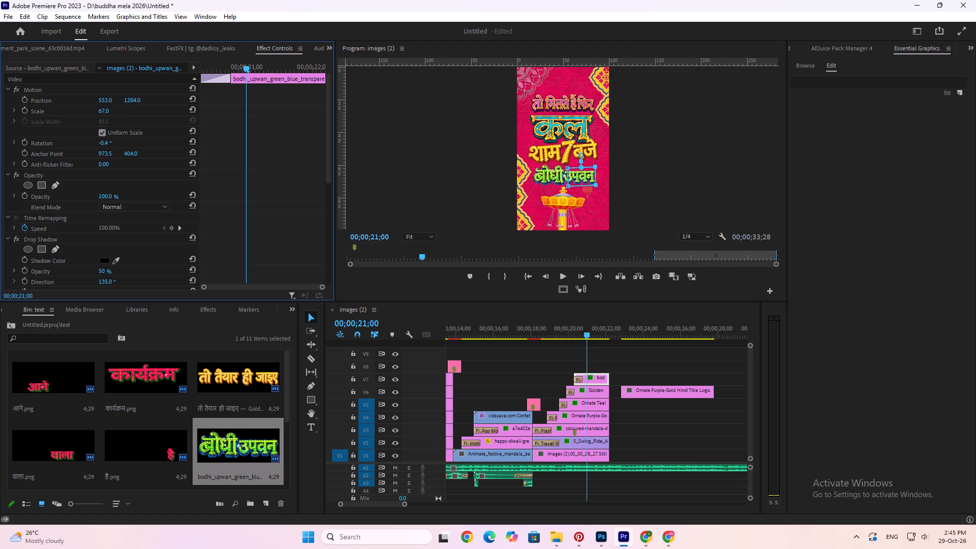
{"action": "left_click_drag", "start_coordinate": [146, 99], "coordinate": [153, 95]}
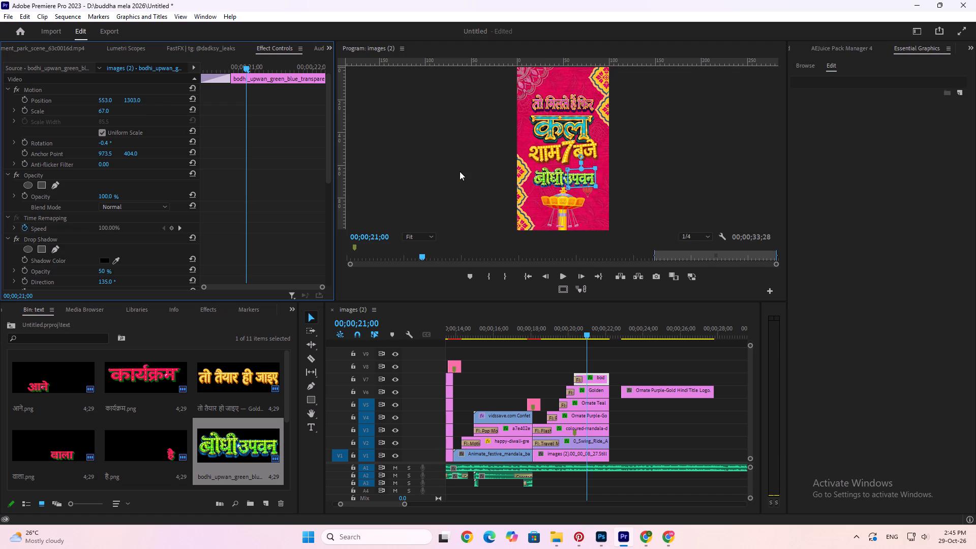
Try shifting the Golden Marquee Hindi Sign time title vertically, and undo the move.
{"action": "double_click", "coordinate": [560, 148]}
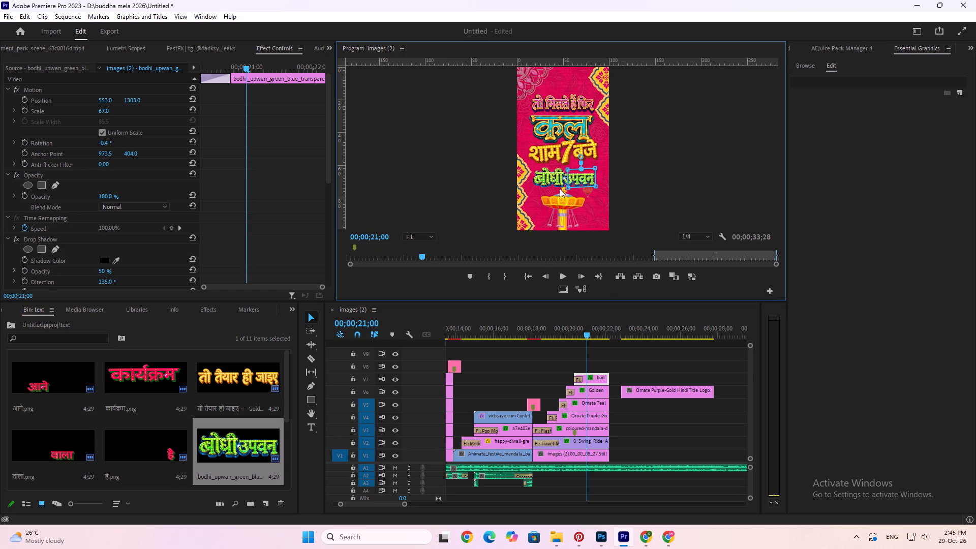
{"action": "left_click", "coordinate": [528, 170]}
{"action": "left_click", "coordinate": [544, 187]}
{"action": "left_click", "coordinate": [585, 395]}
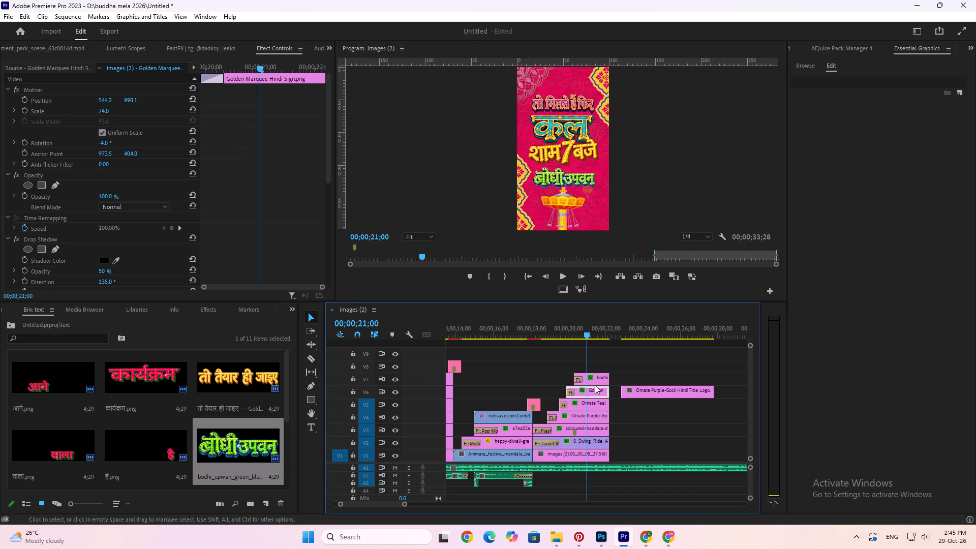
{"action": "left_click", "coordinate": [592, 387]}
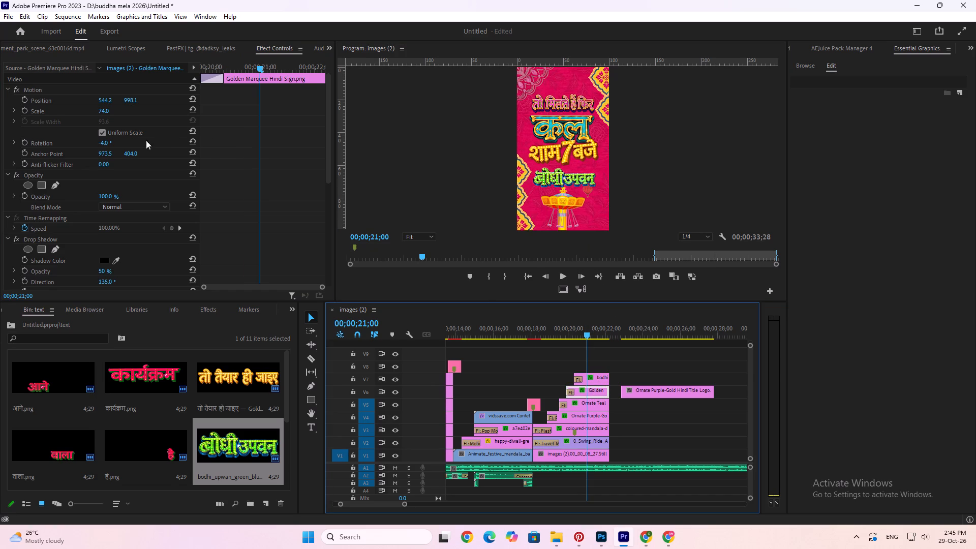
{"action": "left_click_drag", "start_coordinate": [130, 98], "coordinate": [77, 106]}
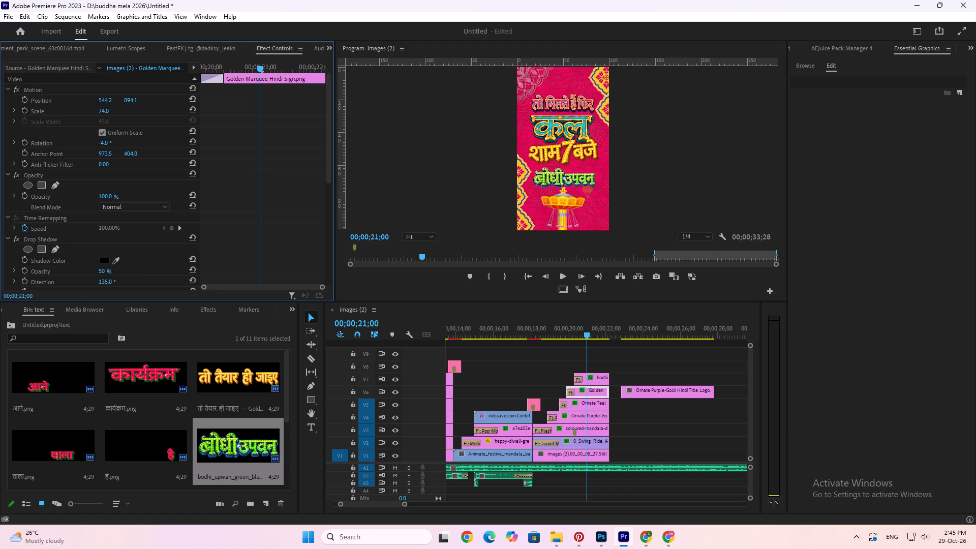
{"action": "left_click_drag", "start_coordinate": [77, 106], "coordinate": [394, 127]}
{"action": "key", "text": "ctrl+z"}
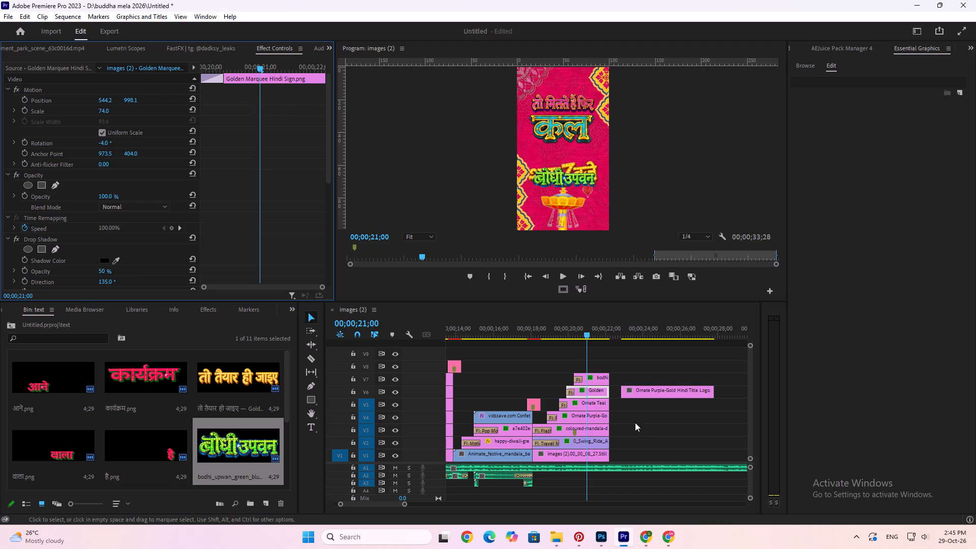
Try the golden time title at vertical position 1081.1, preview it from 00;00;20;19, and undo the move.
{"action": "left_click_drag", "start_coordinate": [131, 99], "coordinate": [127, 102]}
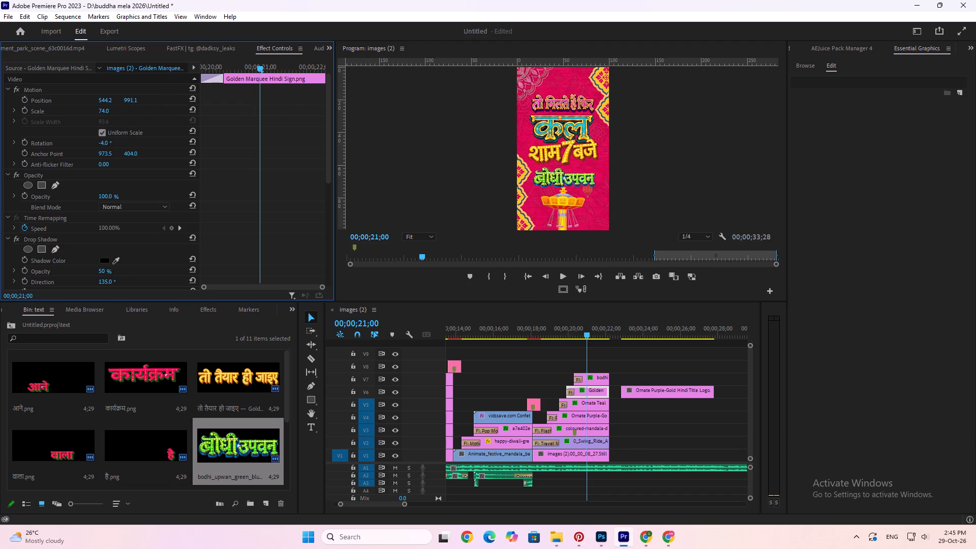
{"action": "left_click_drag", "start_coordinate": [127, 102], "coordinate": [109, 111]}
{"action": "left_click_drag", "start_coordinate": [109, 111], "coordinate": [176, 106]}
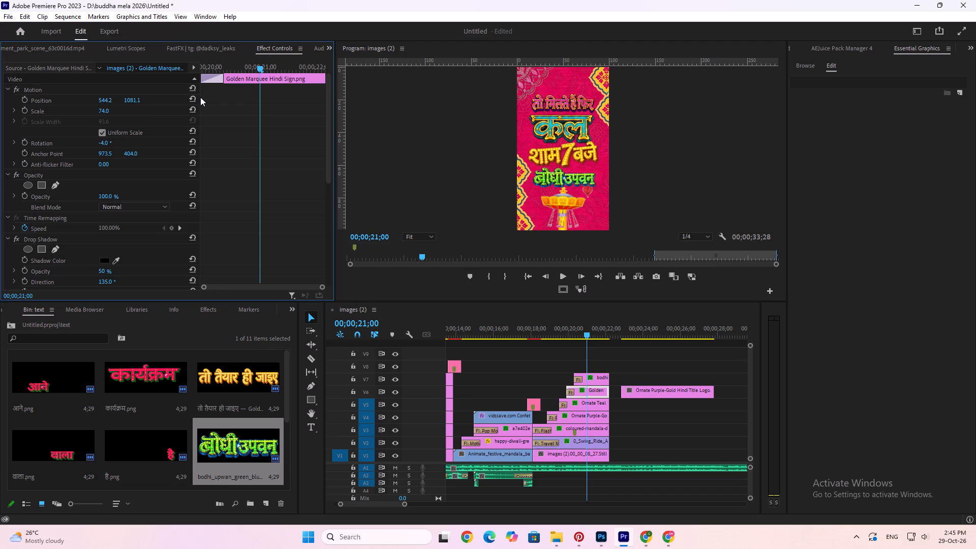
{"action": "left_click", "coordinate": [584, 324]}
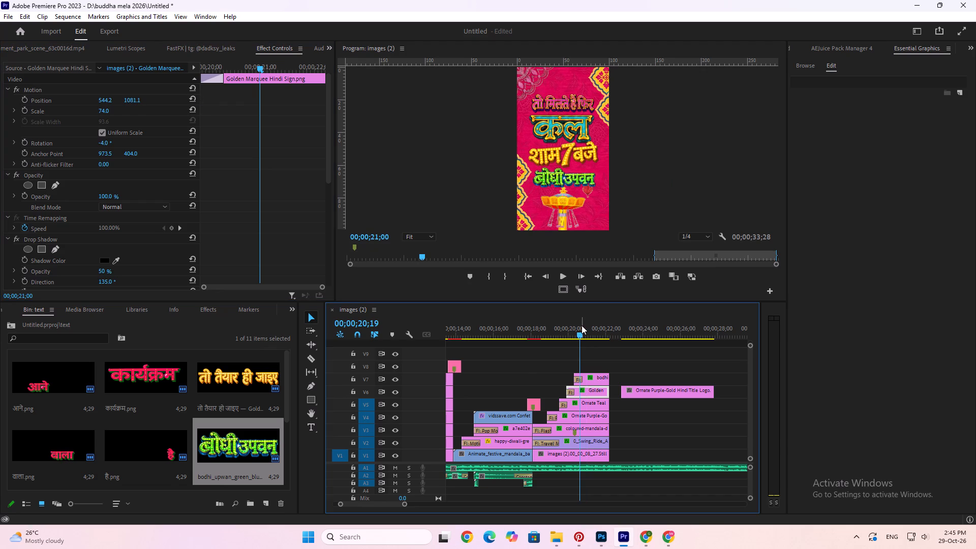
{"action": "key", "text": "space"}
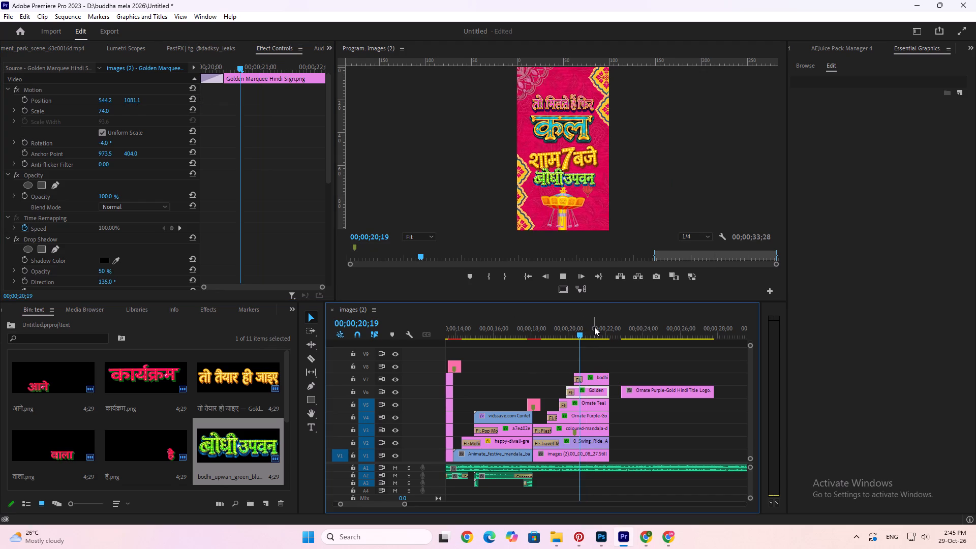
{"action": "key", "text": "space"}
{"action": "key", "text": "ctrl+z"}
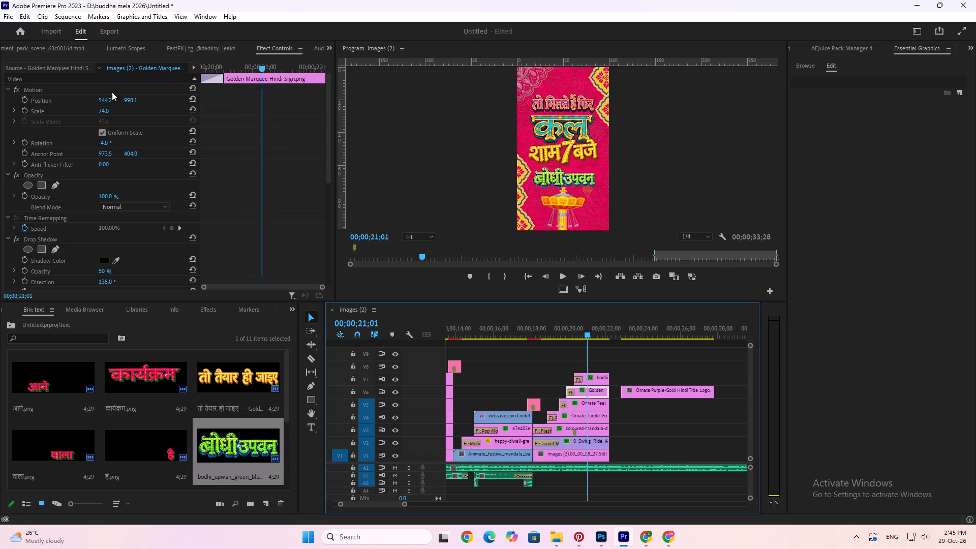
Lower the Golden Marquee Hindi Sign time title slightly by setting its vertical position to 1034.1.
{"action": "left_click_drag", "start_coordinate": [131, 99], "coordinate": [118, 107]}
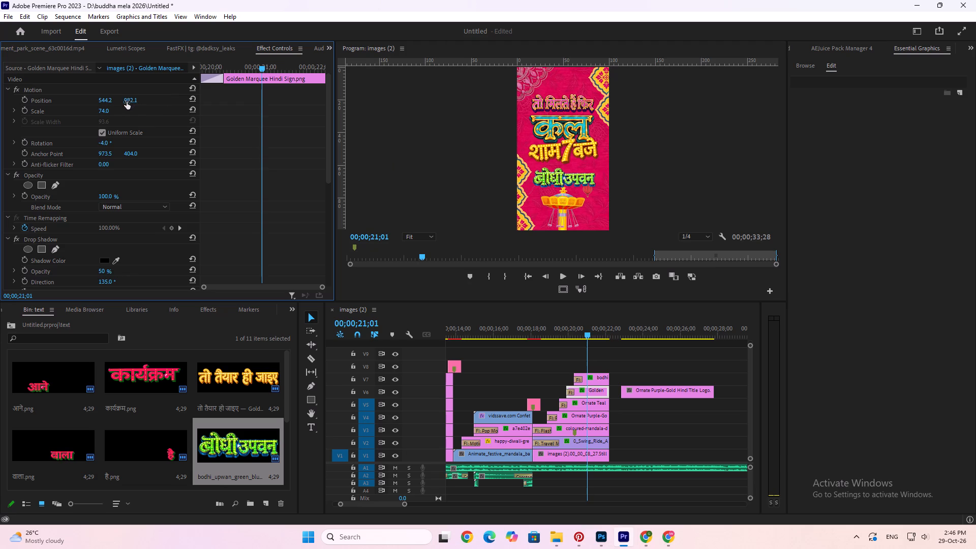
{"action": "left_click_drag", "start_coordinate": [127, 101], "coordinate": [159, 103]}
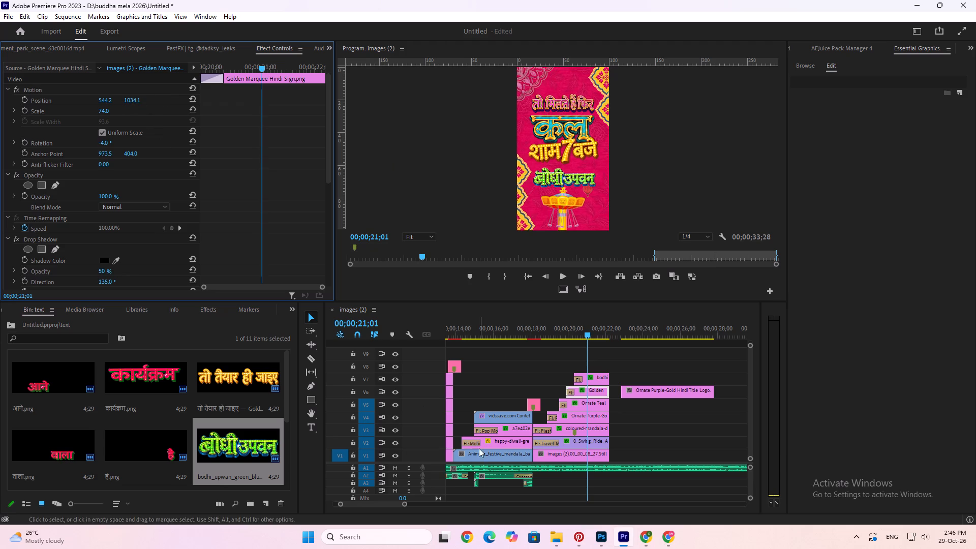
Play back the stacked lettering scene from 00;00;18;06, and view the following Ornate Purple-Gold title clip at 00;00;23;07.
{"action": "left_click_drag", "start_coordinate": [581, 332], "coordinate": [574, 335]}
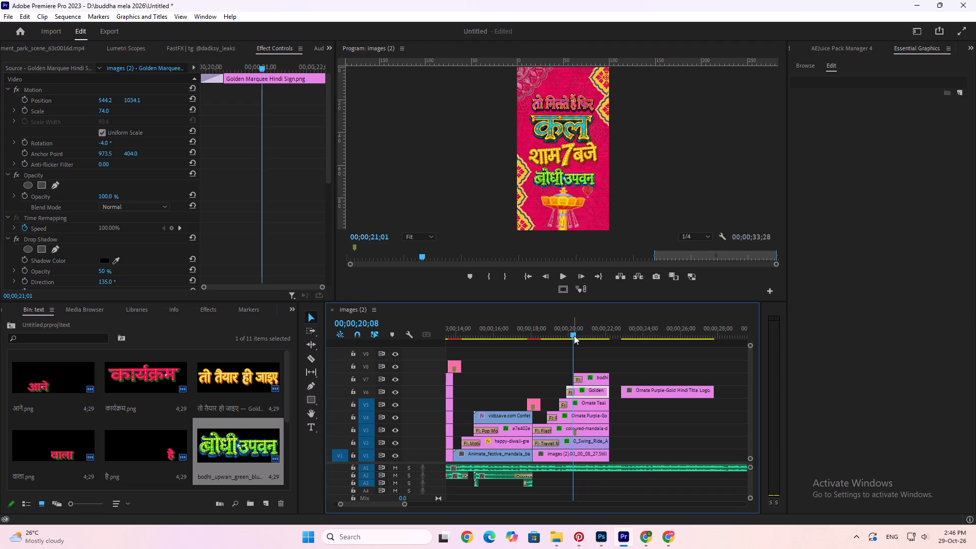
{"action": "key", "text": "space"}
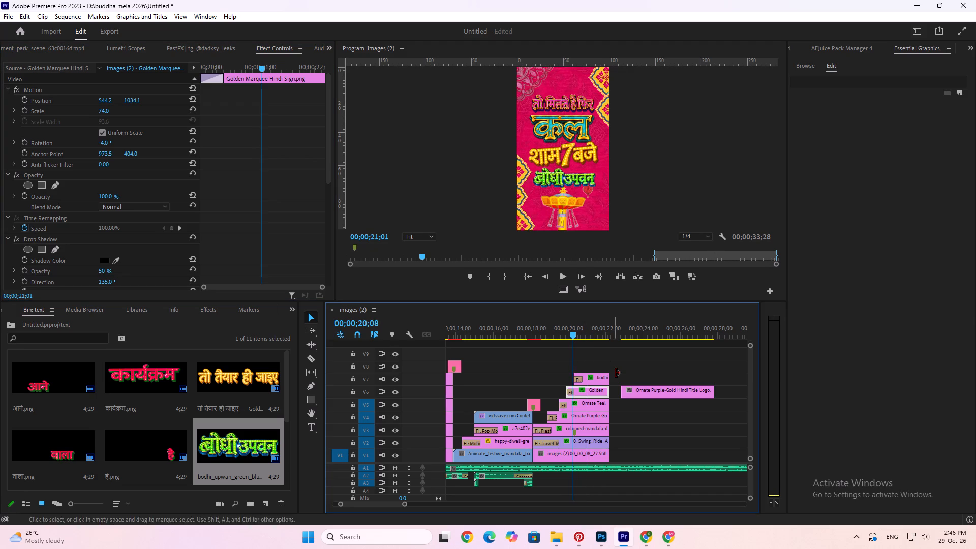
{"action": "left_click", "coordinate": [536, 332]}
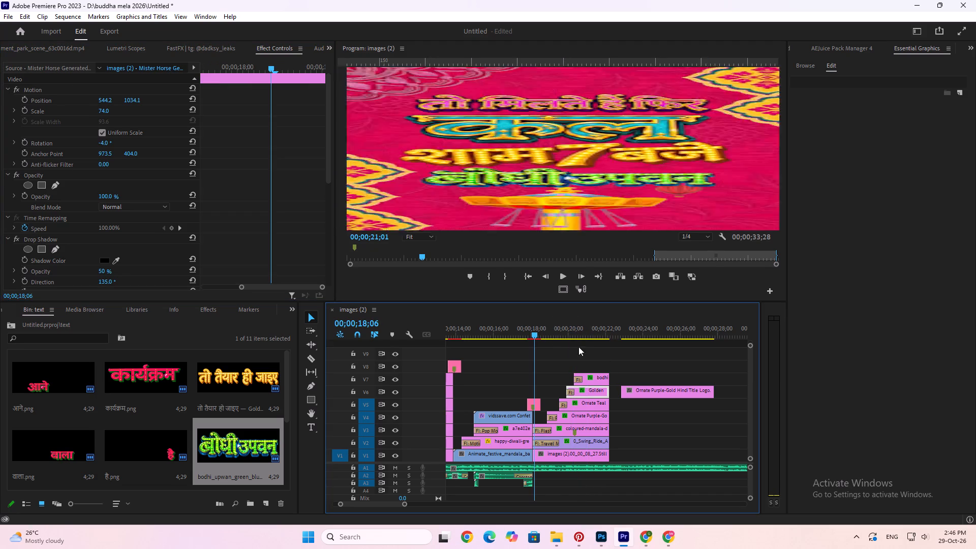
{"action": "key", "text": "space"}
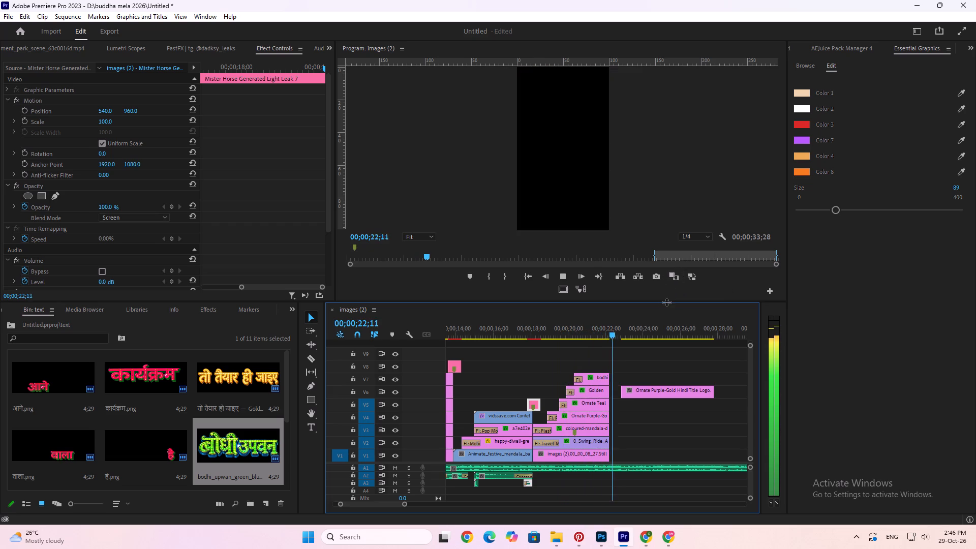
{"action": "left_click_drag", "start_coordinate": [595, 332], "coordinate": [625, 343]}
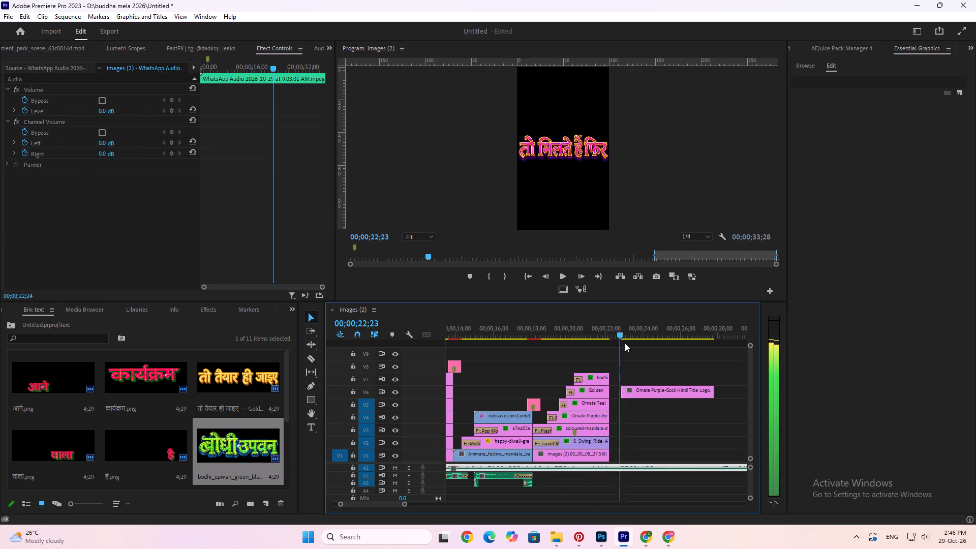
{"action": "left_click_drag", "start_coordinate": [625, 343], "coordinate": [630, 346]}
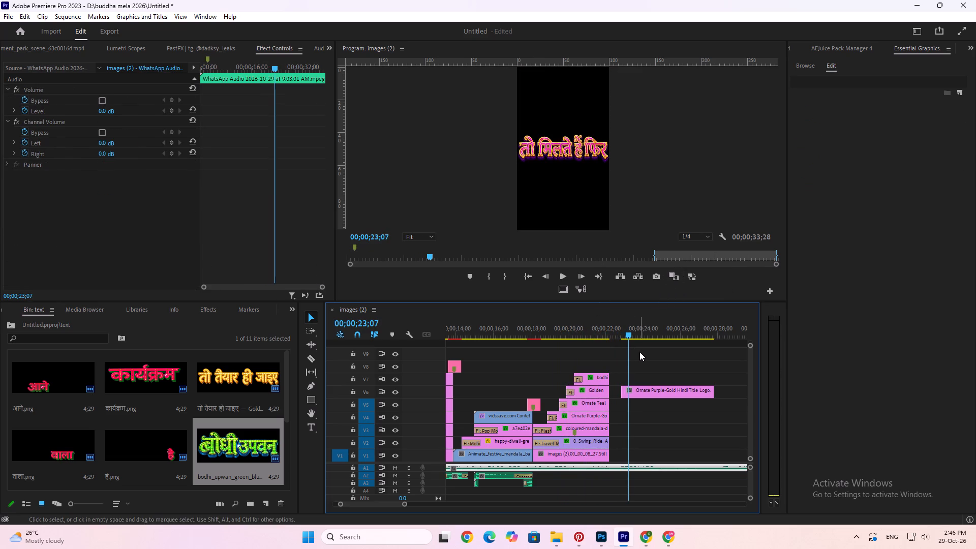
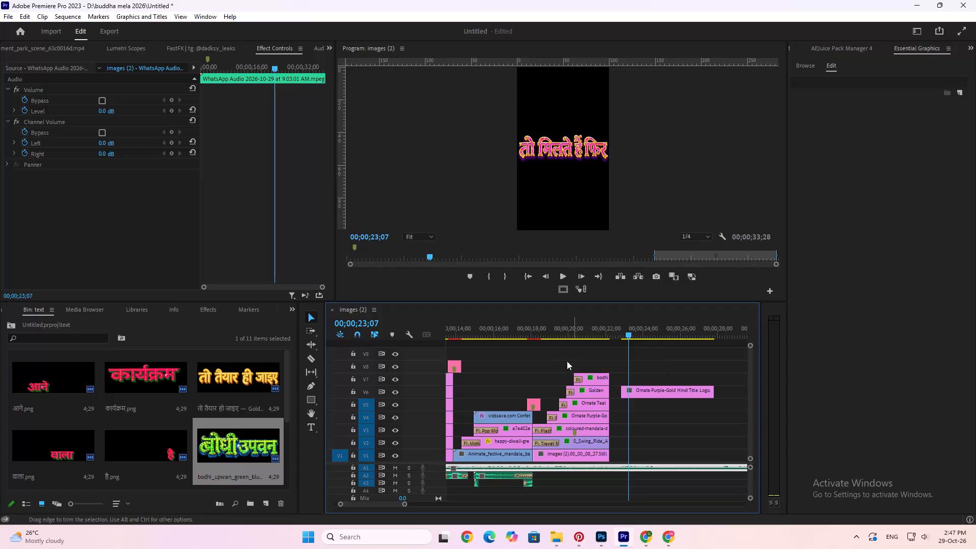
Play back the sequence from the Buddha Mela 2026 card at about 00;00;14;24 through the stacked lettering scene.
{"action": "left_click", "coordinate": [533, 333]}
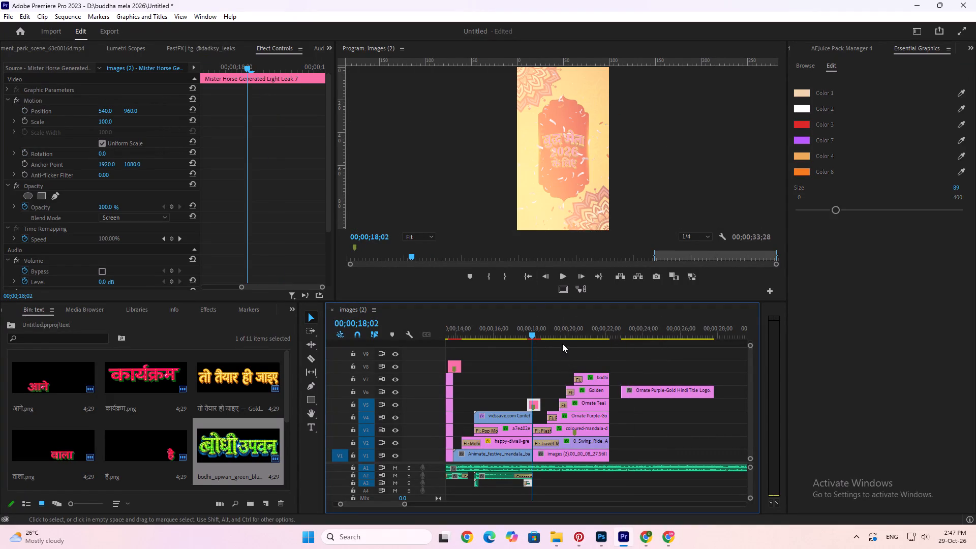
{"action": "left_click", "coordinate": [492, 341]}
{"action": "left_click", "coordinate": [495, 326]}
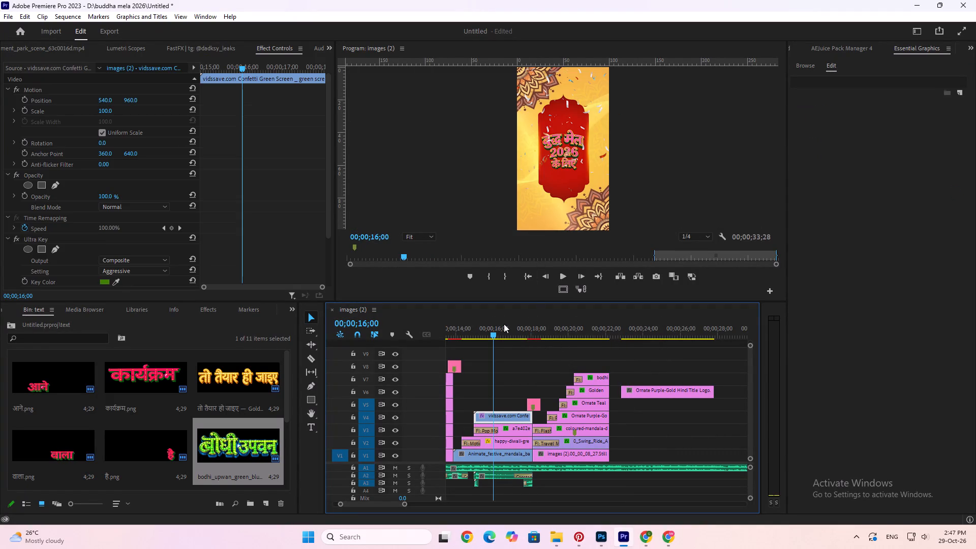
{"action": "key", "text": "space"}
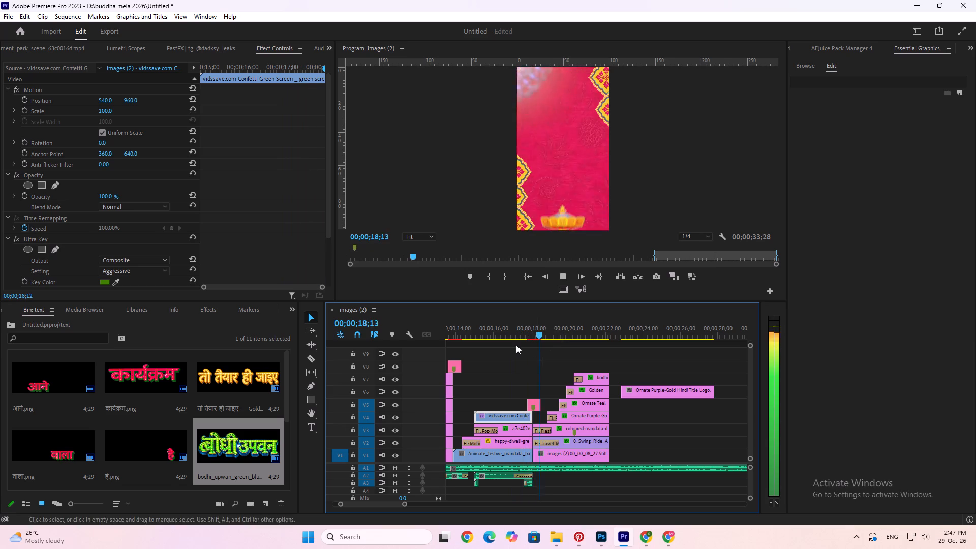
{"action": "left_click", "coordinate": [443, 321]}
{"action": "left_click", "coordinate": [473, 330]}
{"action": "key", "text": "space"}
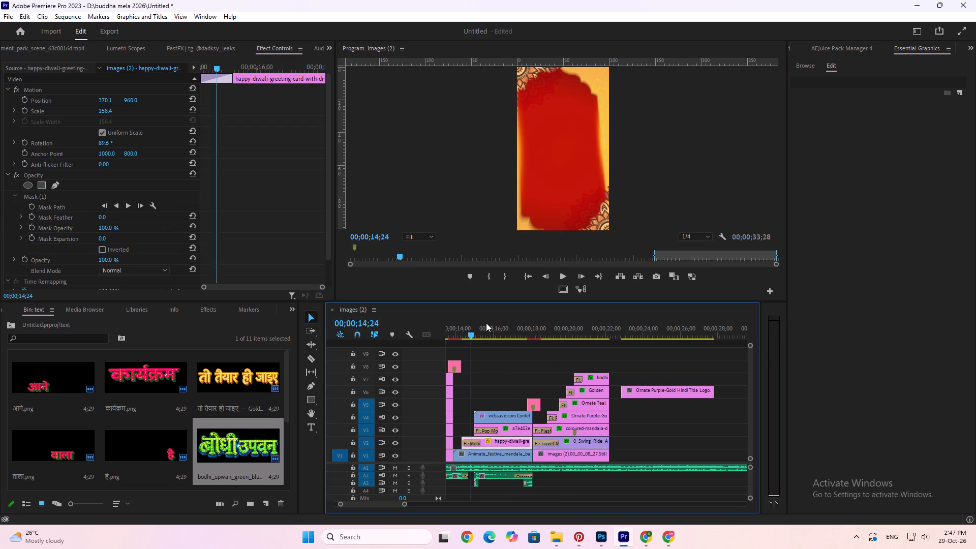
{"action": "key", "text": "space"}
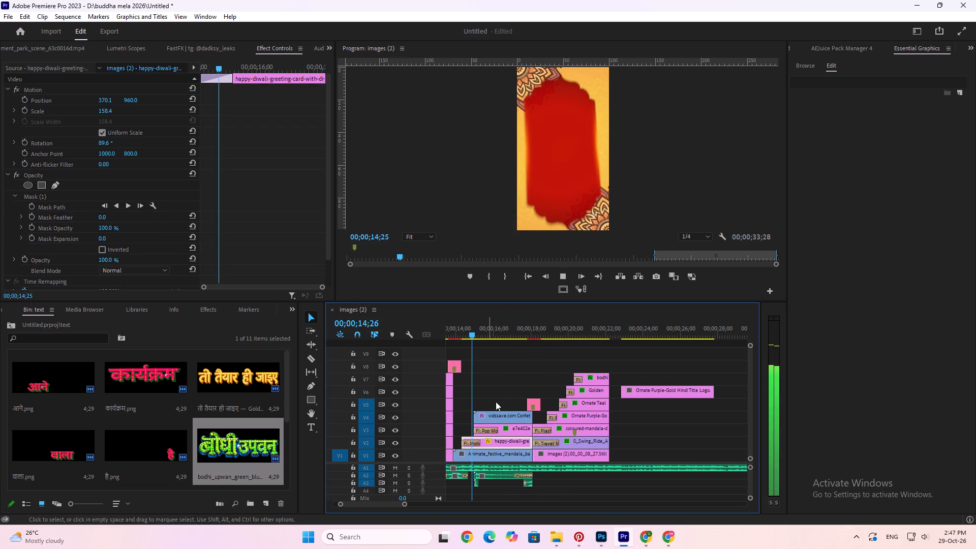
{"action": "key", "text": "space"}
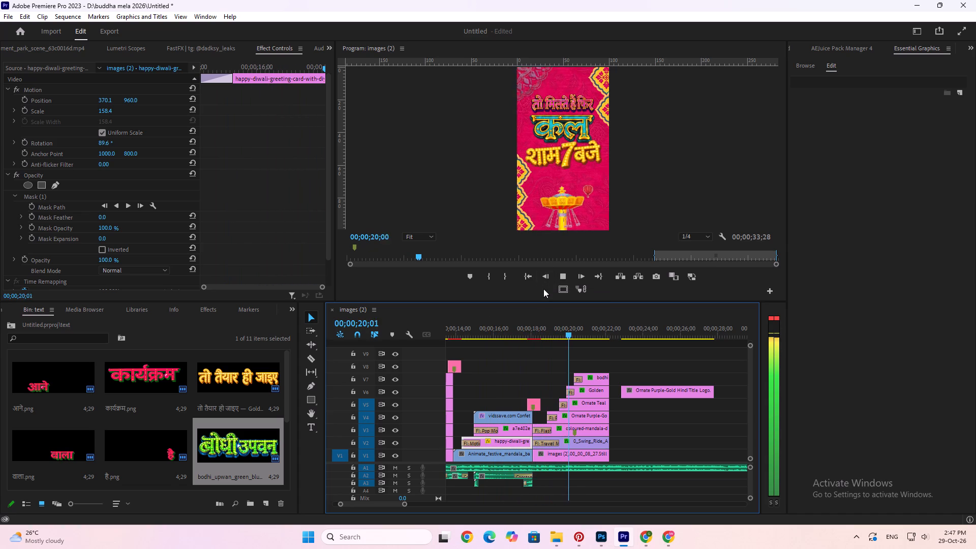
{"action": "key", "text": "space"}
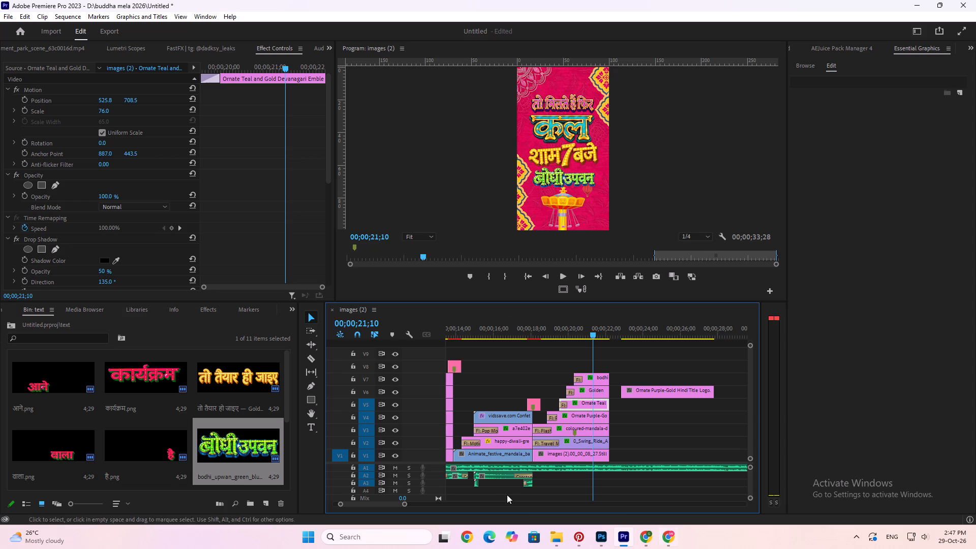
Import the Illuminated 3D Hindi Marquee "आज" image from the vision (Z:) drive in File Explorer into the text bin.
{"action": "left_click", "coordinate": [552, 535]}
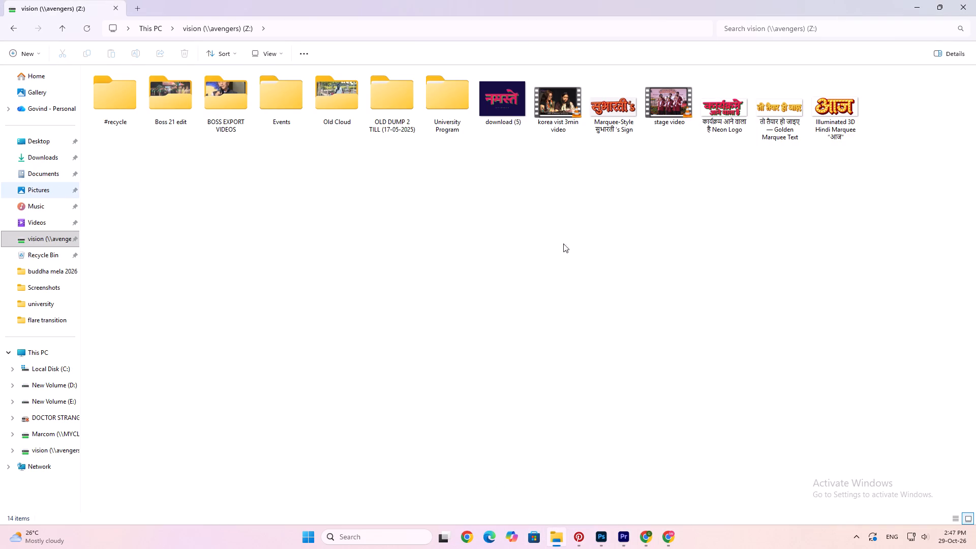
{"action": "left_click", "coordinate": [822, 189]}
{"action": "left_click_drag", "start_coordinate": [842, 108], "coordinate": [720, 334]}
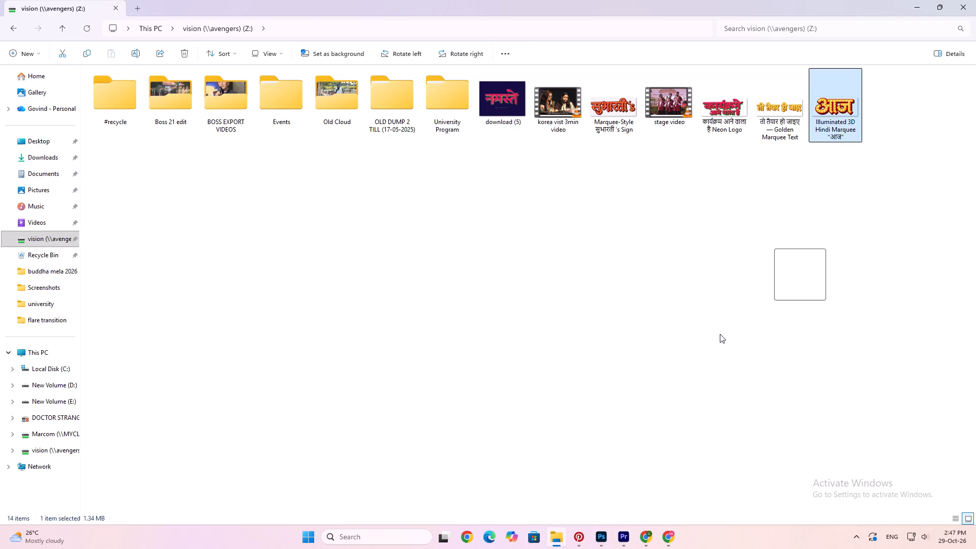
{"action": "left_click_drag", "start_coordinate": [720, 334], "coordinate": [348, 456]}
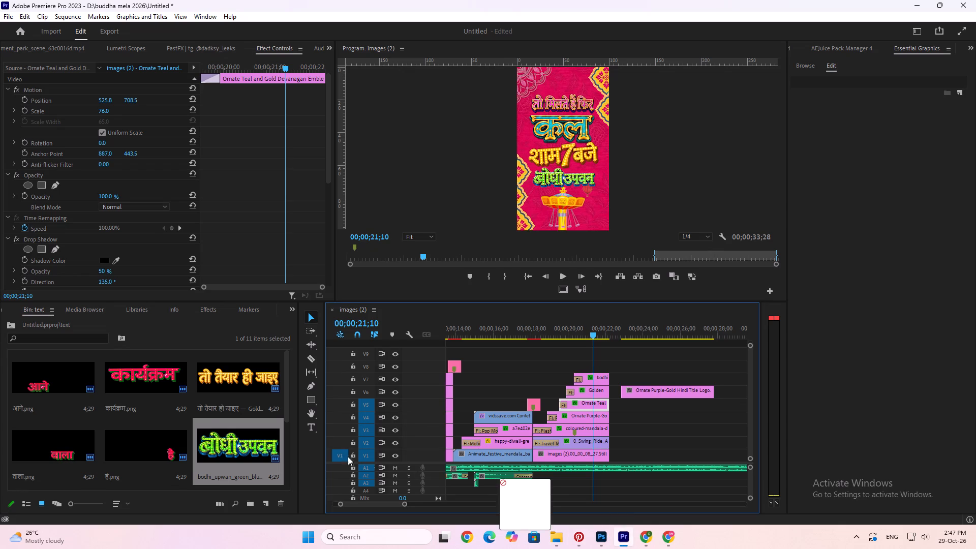
{"action": "left_click_drag", "start_coordinate": [348, 456], "coordinate": [157, 421]}
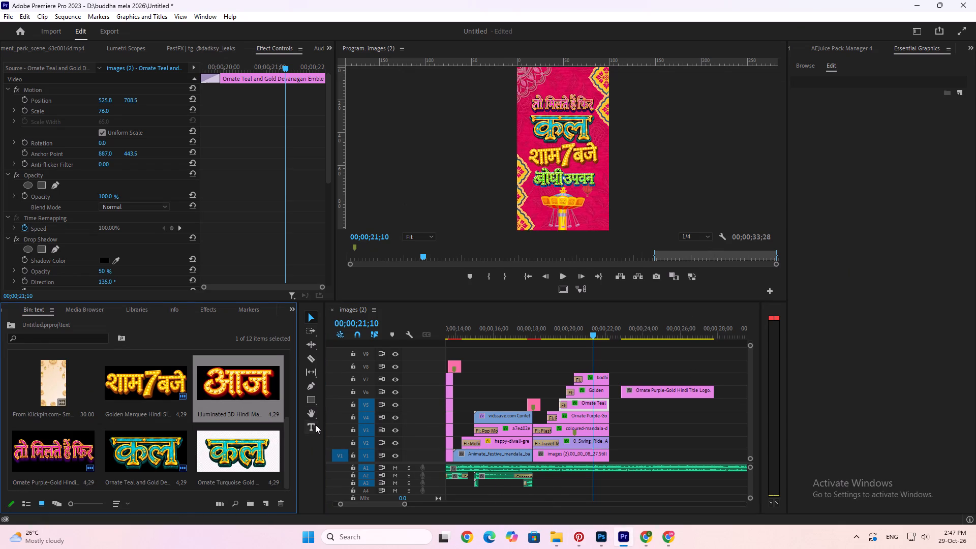
Replace the Ornate Teal and Gold "कल" title clip on V5 with the Illuminated 3D Hindi Marquee "आज" image, keeping its effects.
{"action": "left_click", "coordinate": [240, 379], "text": "alt"}
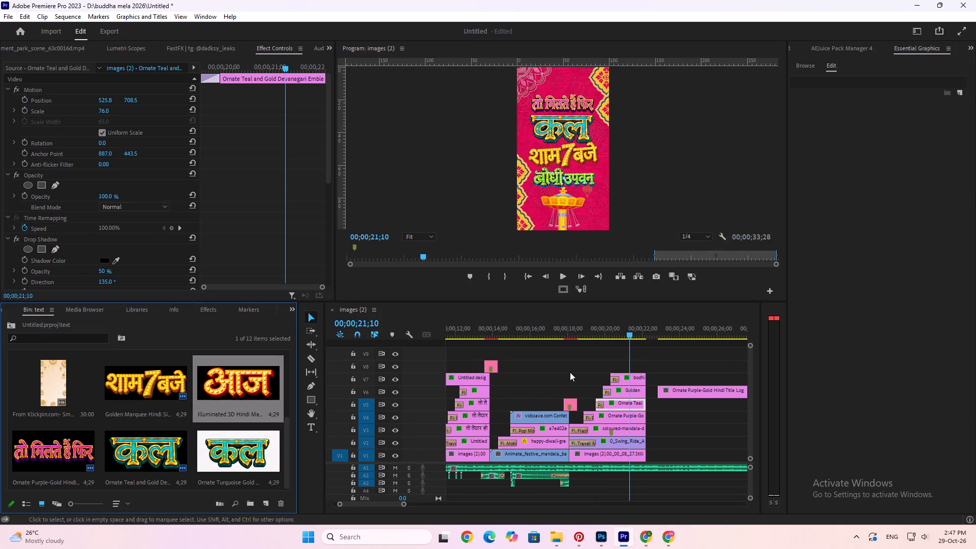
{"action": "left_click", "coordinate": [627, 383]}
{"action": "left_click", "coordinate": [611, 418]}
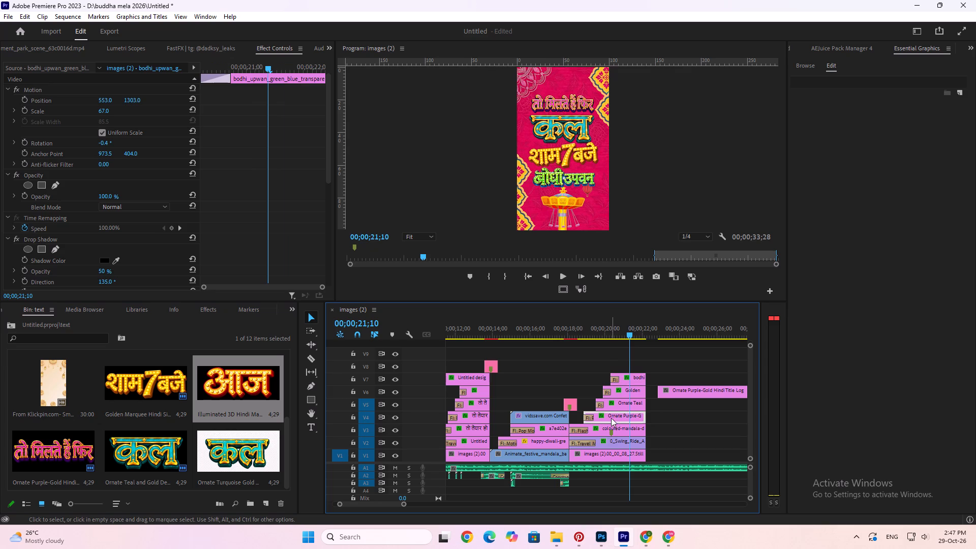
{"action": "double_click", "coordinate": [565, 127]}
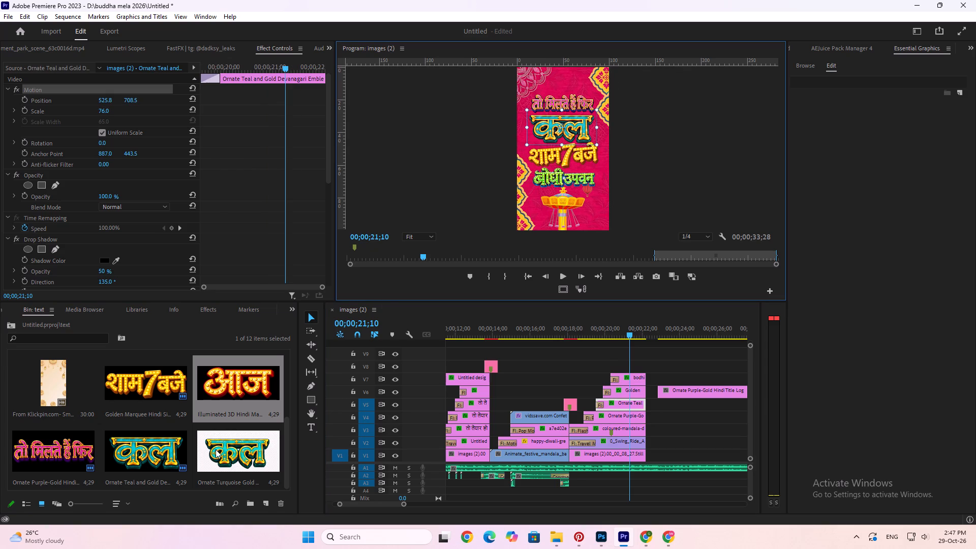
{"action": "left_click_drag", "start_coordinate": [245, 379], "coordinate": [643, 407], "text": "alt"}
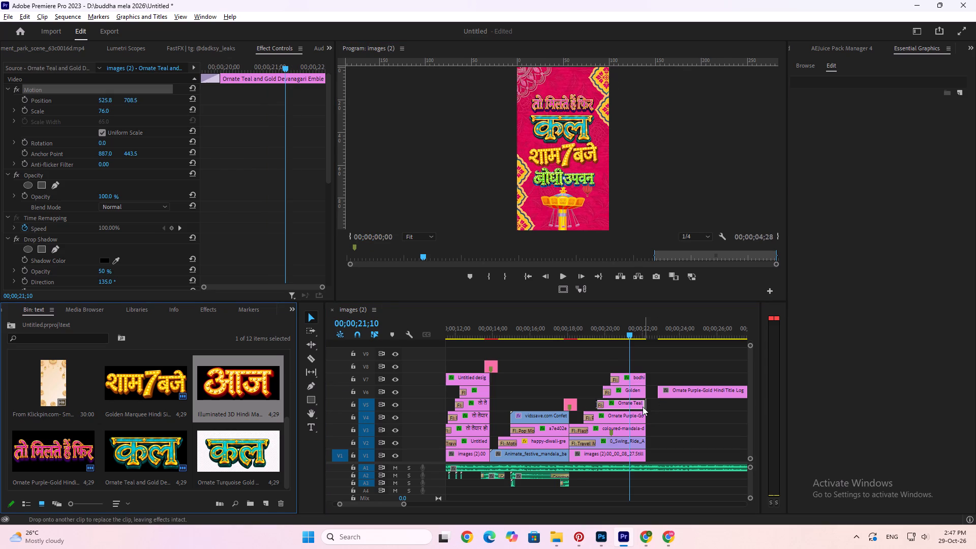
{"action": "left_click_drag", "start_coordinate": [643, 407], "coordinate": [634, 401], "text": "alt"}
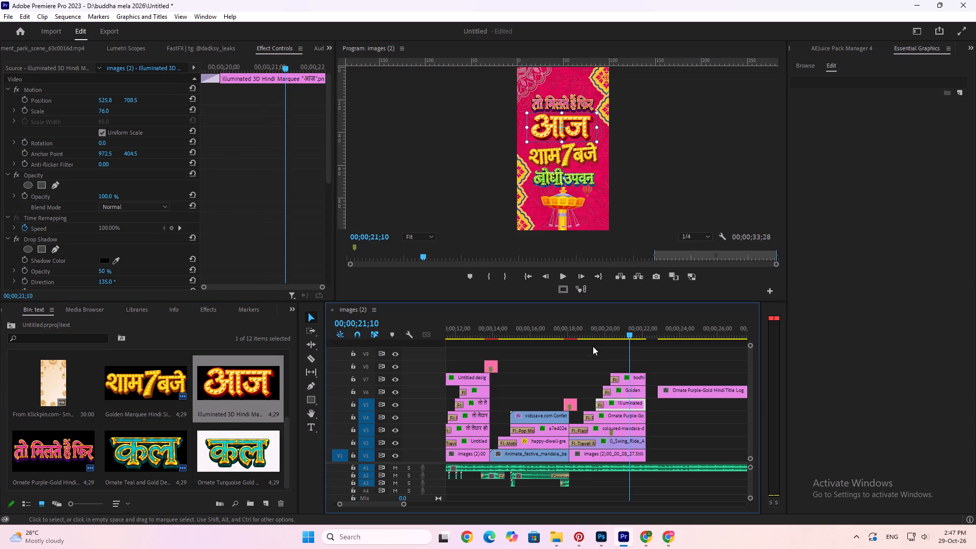
Play back the stacked lettering scene from just before the "आज" title comes in.
{"action": "left_click", "coordinate": [593, 333]}
{"action": "key", "text": "space"}
{"action": "key", "text": "space"}
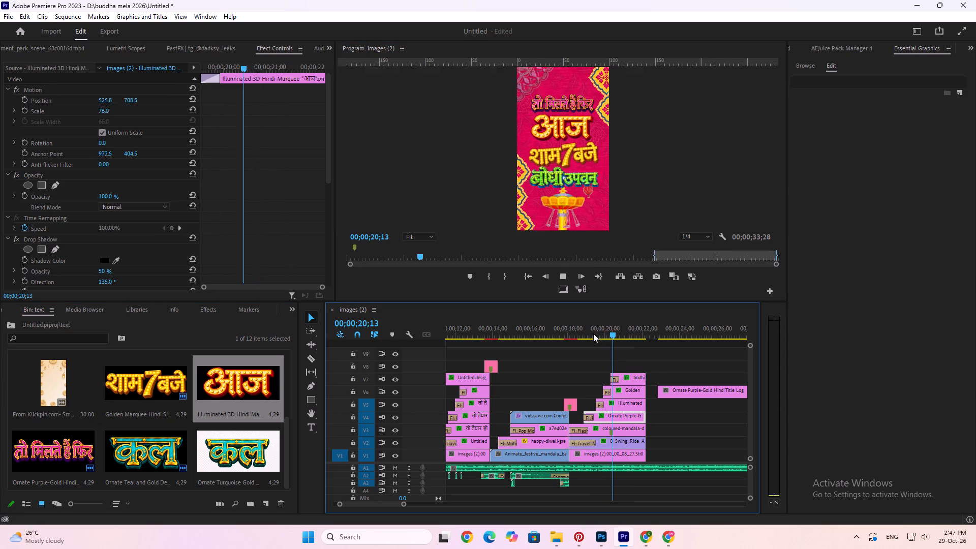
{"action": "left_click", "coordinate": [594, 332]}
{"action": "key", "text": "space"}
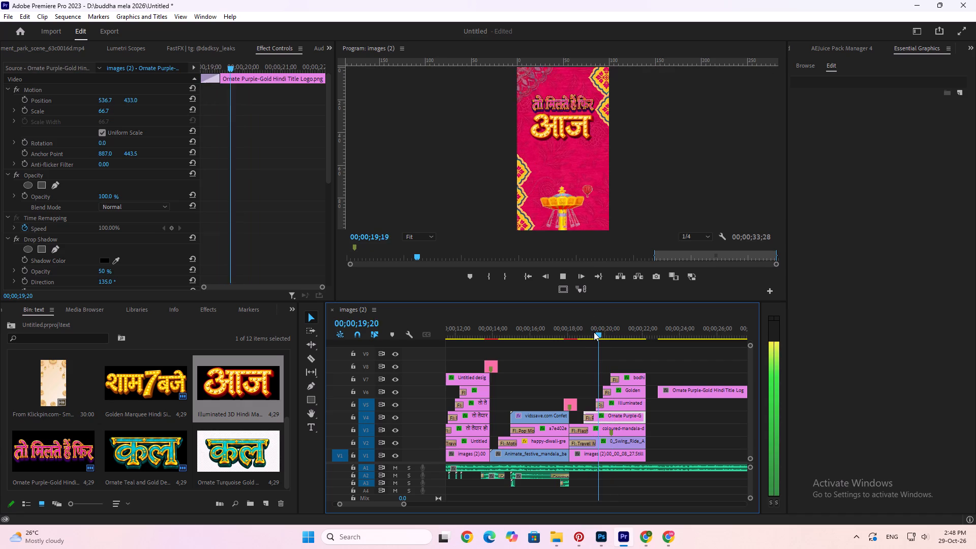
{"action": "key", "text": "space"}
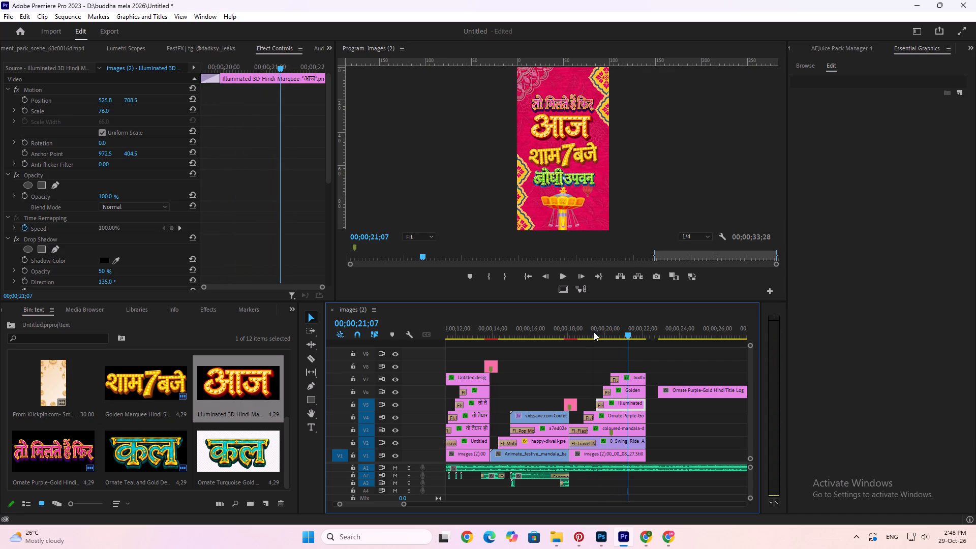
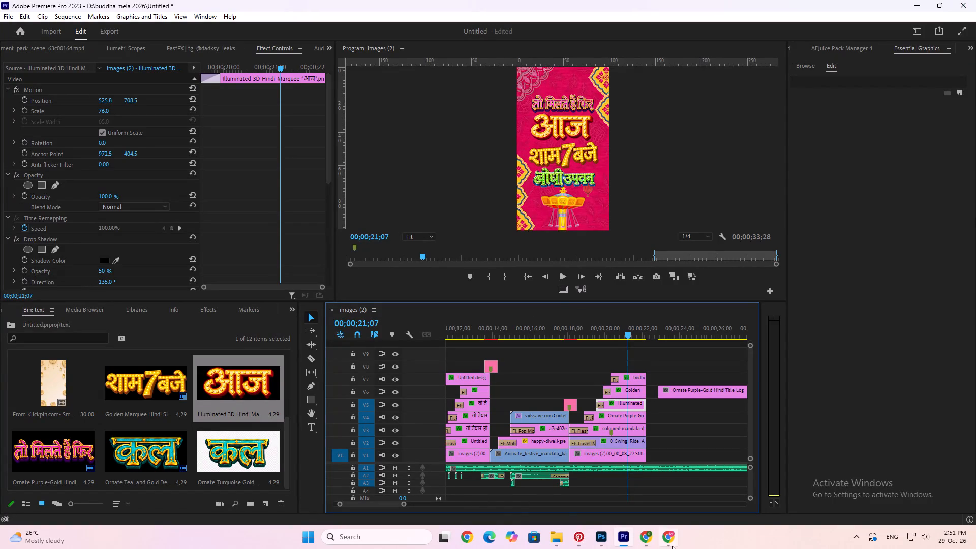
Import the Glossy Magenta Marquee Devanagari "में" image from the vision (Z:) drive in File Explorer into the text bin.
{"action": "key", "text": "alt+Tab"}
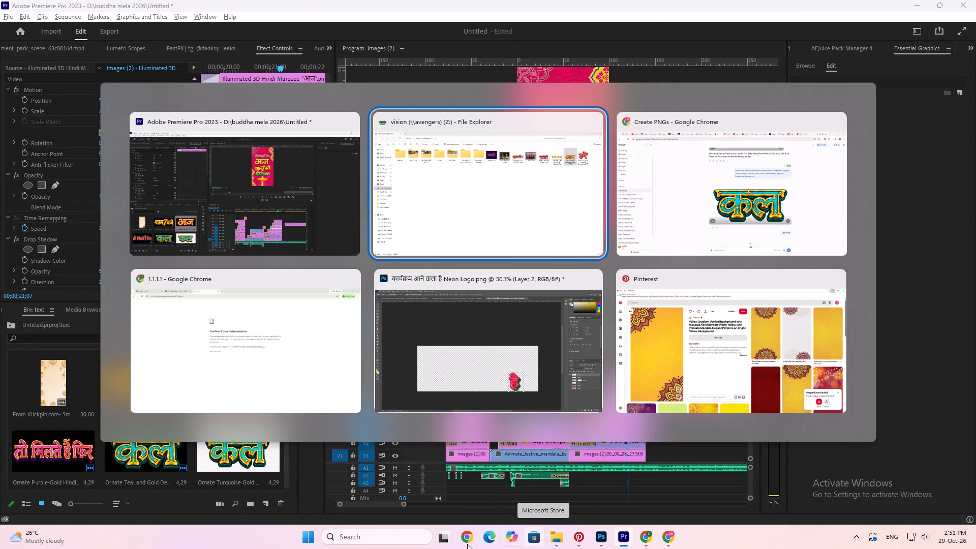
{"action": "left_click", "coordinate": [809, 222]}
{"action": "left_click", "coordinate": [614, 115]}
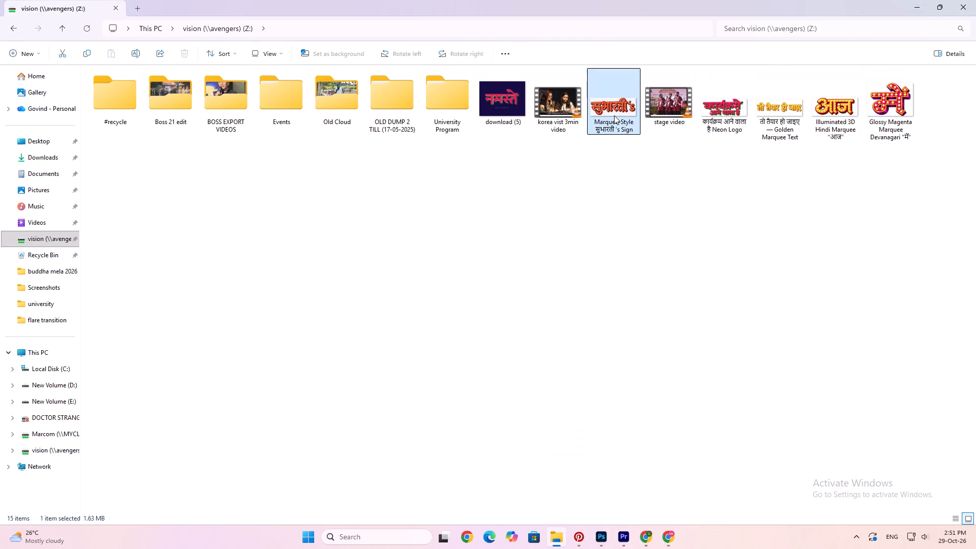
{"action": "left_click", "coordinate": [708, 97]}
{"action": "left_click", "coordinate": [886, 101]}
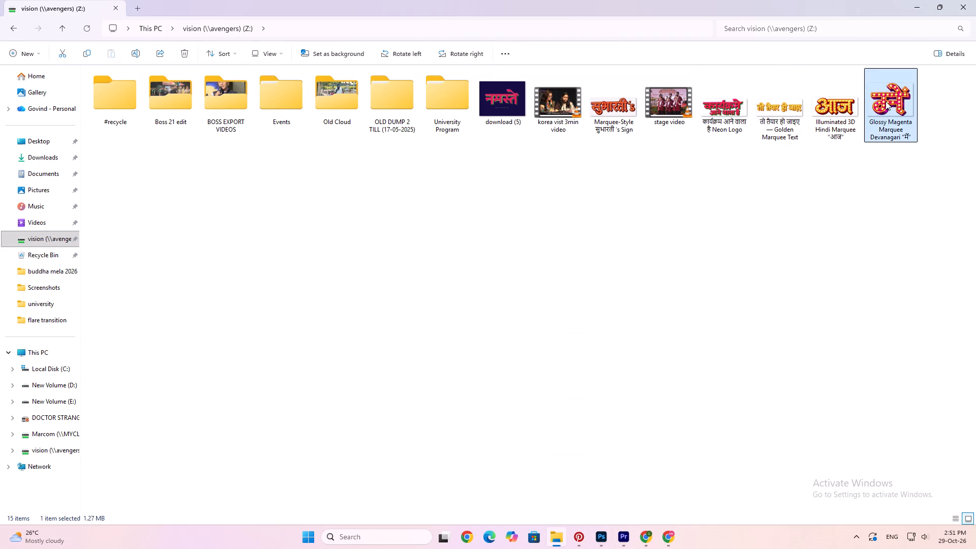
{"action": "left_click_drag", "start_coordinate": [891, 101], "coordinate": [496, 261]}
{"action": "key", "text": "alt+Tab"}
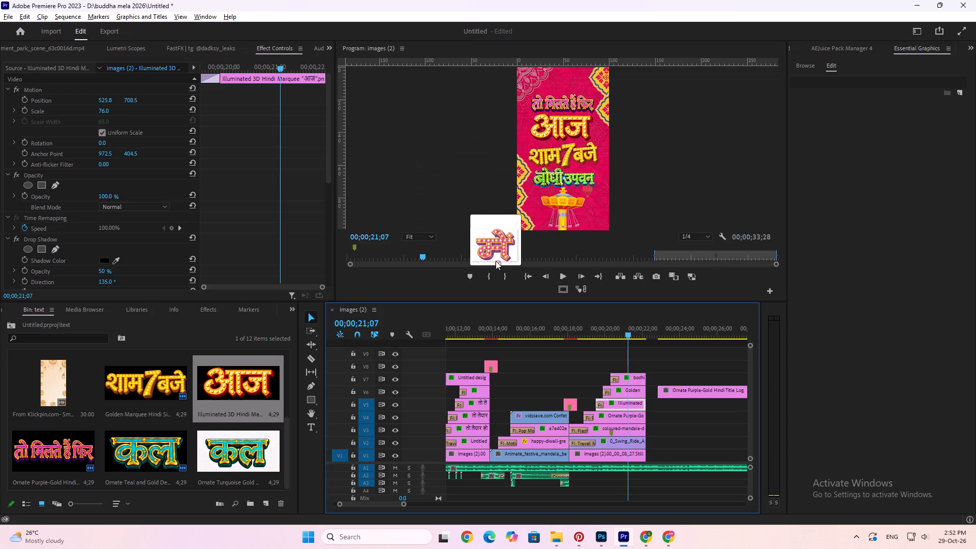
{"action": "left_click_drag", "start_coordinate": [496, 261], "coordinate": [113, 432]}
{"action": "left_click", "coordinate": [139, 437]}
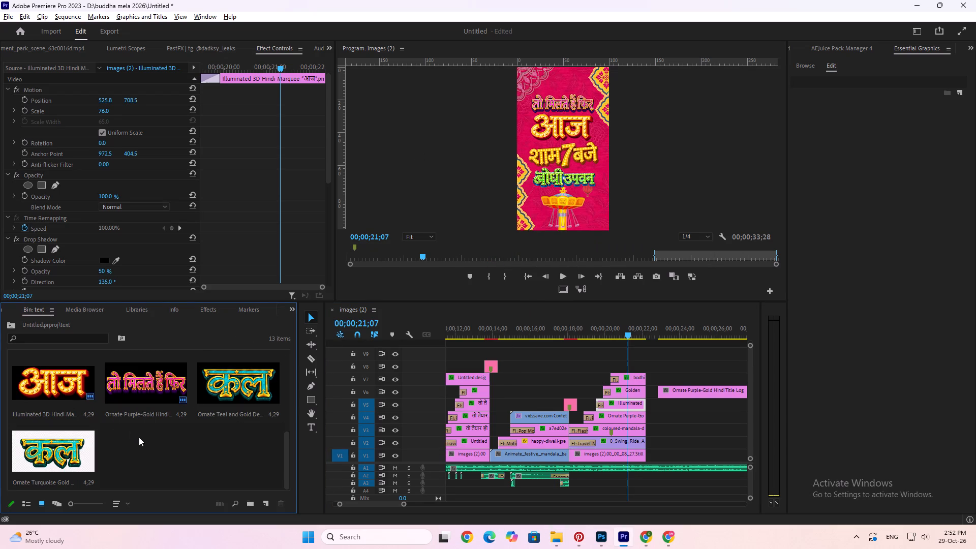
{"action": "scroll", "coordinate": [151, 438], "scroll_direction": "up", "scroll_amount": 8}
{"action": "scroll", "coordinate": [153, 436], "scroll_direction": "down", "scroll_amount": 2}
{"action": "scroll", "coordinate": [153, 436], "scroll_direction": "up", "scroll_amount": 1}
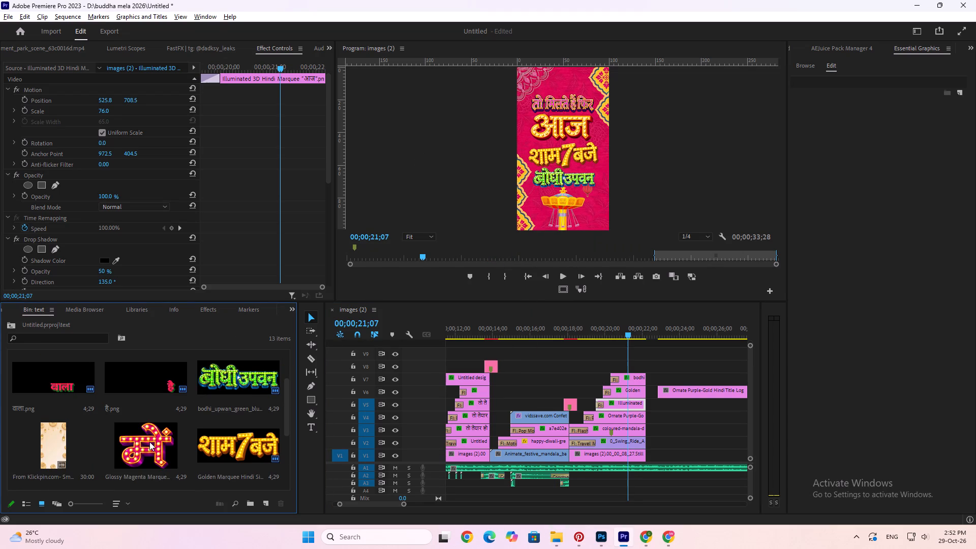
Duplicate the Illuminated 3D Hindi Marquee "आज" clip from V5 onto V8 with the same start, above the other lettering clips.
{"action": "left_click", "coordinate": [148, 449]}
{"action": "left_click_drag", "start_coordinate": [647, 362], "coordinate": [623, 404]}
{"action": "left_click", "coordinate": [658, 357]}
{"action": "left_click_drag", "start_coordinate": [630, 331], "coordinate": [621, 335]}
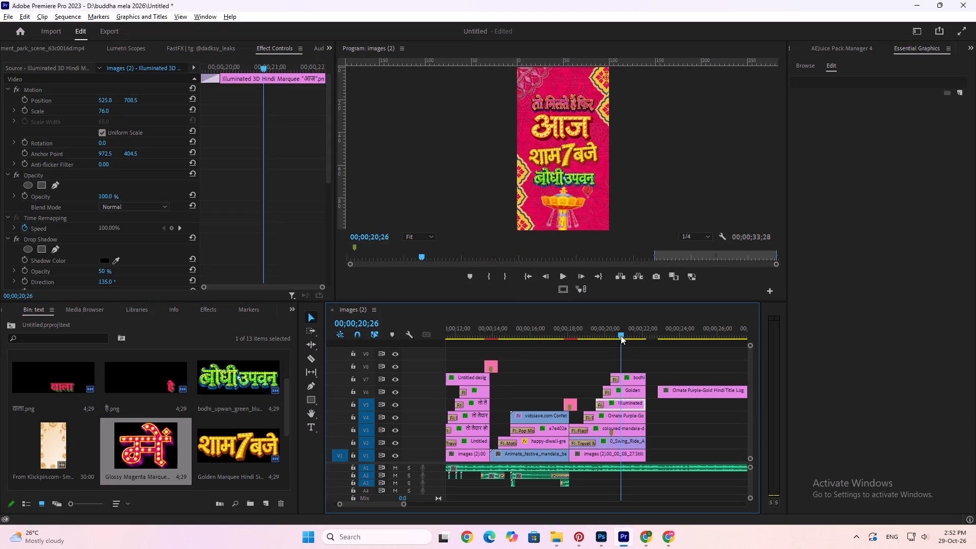
{"action": "left_click_drag", "start_coordinate": [621, 335], "coordinate": [628, 333]}
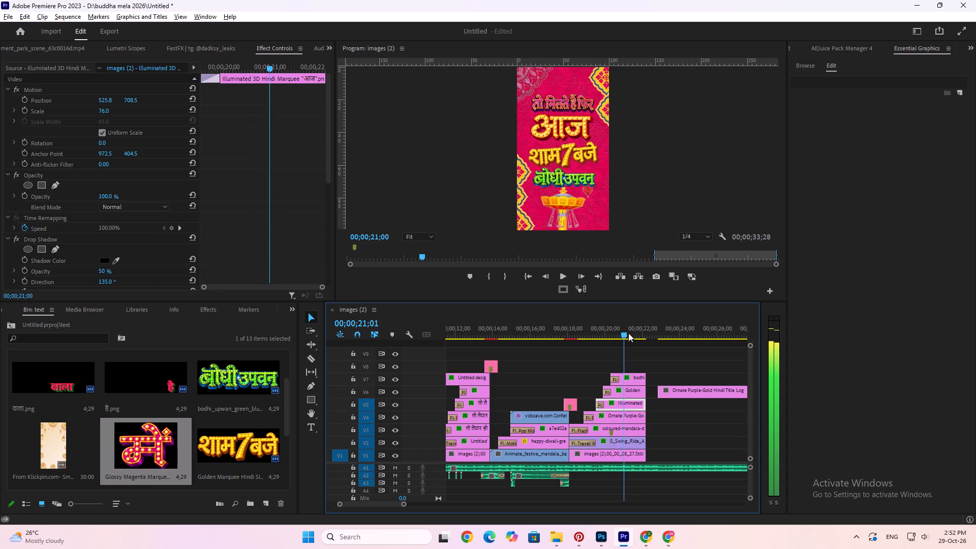
{"action": "left_click_drag", "start_coordinate": [628, 333], "coordinate": [600, 351]}
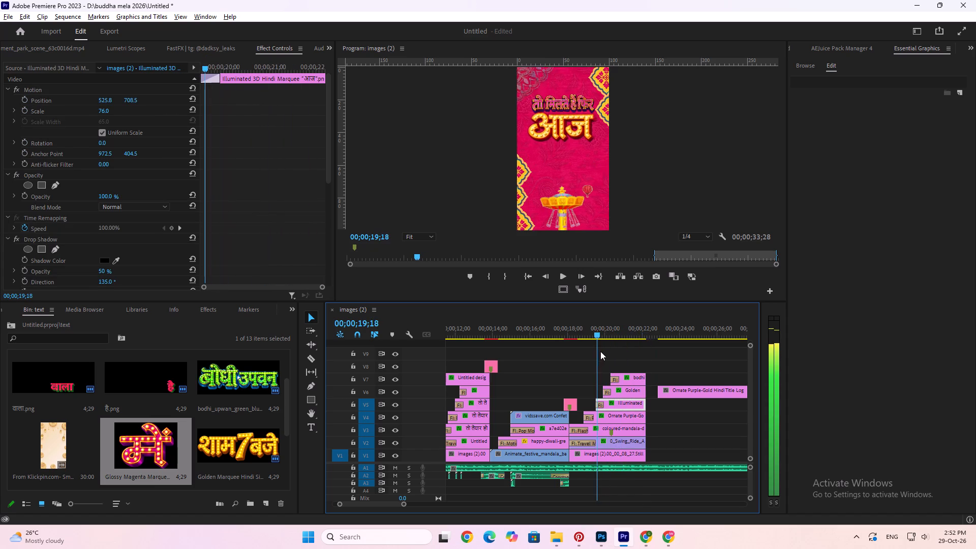
{"action": "left_click_drag", "start_coordinate": [600, 351], "coordinate": [598, 357]}
{"action": "left_click", "coordinate": [611, 408]}
{"action": "left_click_drag", "start_coordinate": [611, 408], "coordinate": [624, 368], "text": "alt"}
{"action": "left_click", "coordinate": [630, 367]}
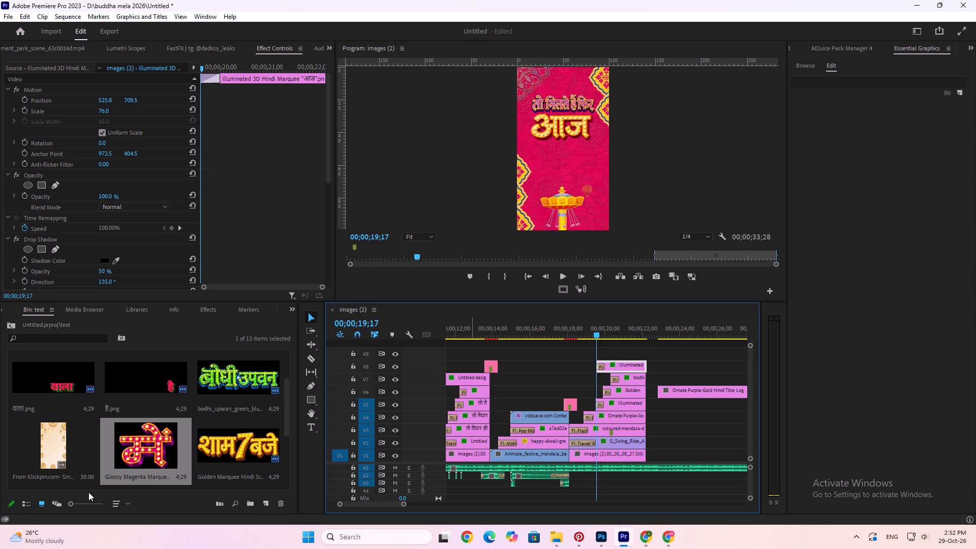
Replace the duplicated "आज" clip on V8 with the Glossy Magenta Marquee "में" image, keeping its effects.
{"action": "left_click_drag", "start_coordinate": [145, 449], "coordinate": [630, 370], "text": "alt"}
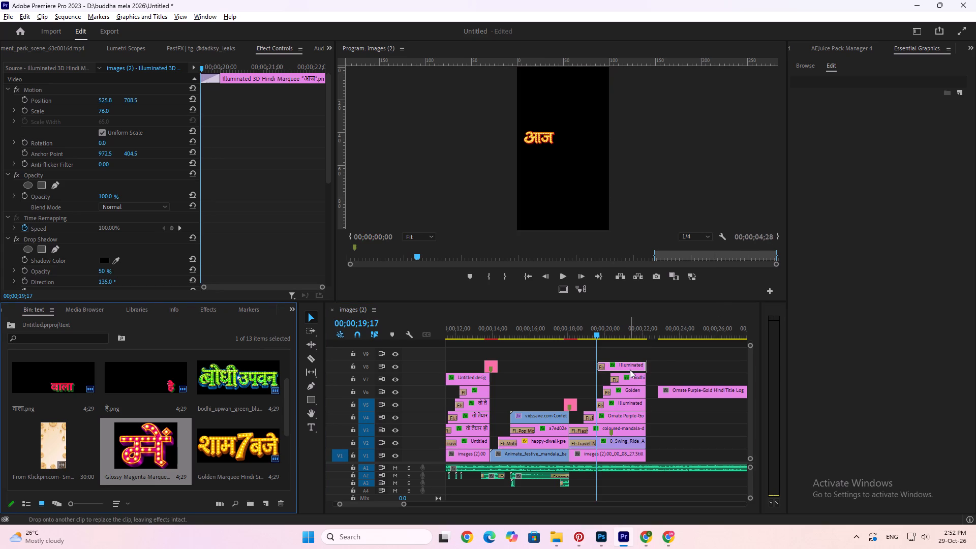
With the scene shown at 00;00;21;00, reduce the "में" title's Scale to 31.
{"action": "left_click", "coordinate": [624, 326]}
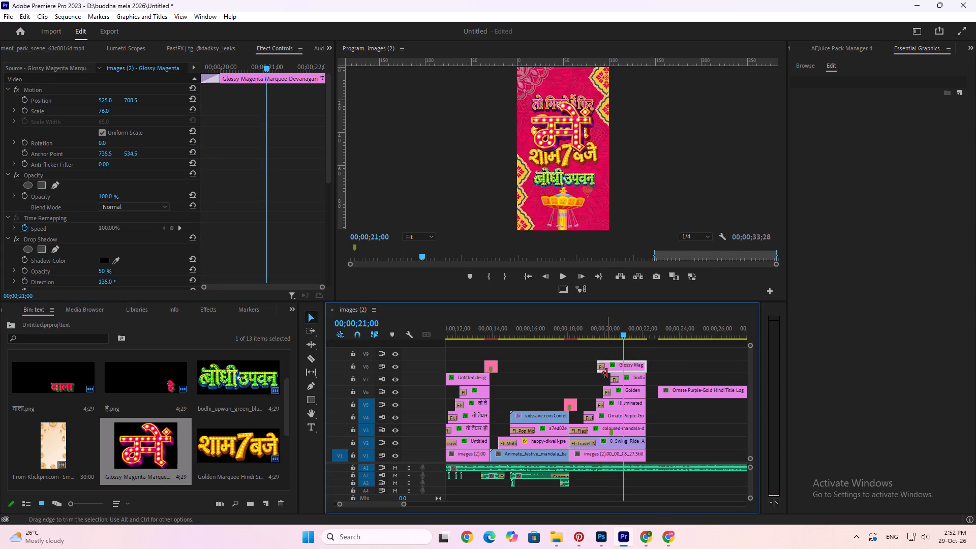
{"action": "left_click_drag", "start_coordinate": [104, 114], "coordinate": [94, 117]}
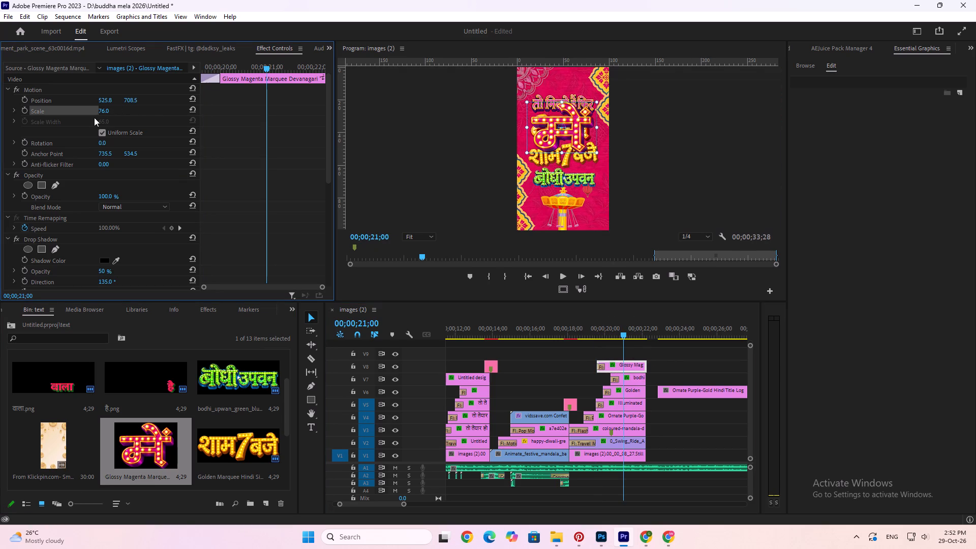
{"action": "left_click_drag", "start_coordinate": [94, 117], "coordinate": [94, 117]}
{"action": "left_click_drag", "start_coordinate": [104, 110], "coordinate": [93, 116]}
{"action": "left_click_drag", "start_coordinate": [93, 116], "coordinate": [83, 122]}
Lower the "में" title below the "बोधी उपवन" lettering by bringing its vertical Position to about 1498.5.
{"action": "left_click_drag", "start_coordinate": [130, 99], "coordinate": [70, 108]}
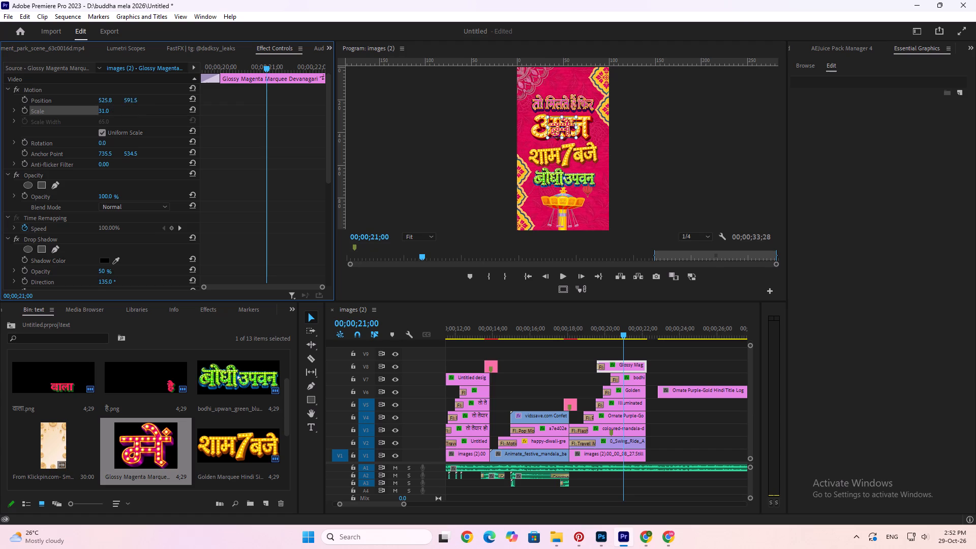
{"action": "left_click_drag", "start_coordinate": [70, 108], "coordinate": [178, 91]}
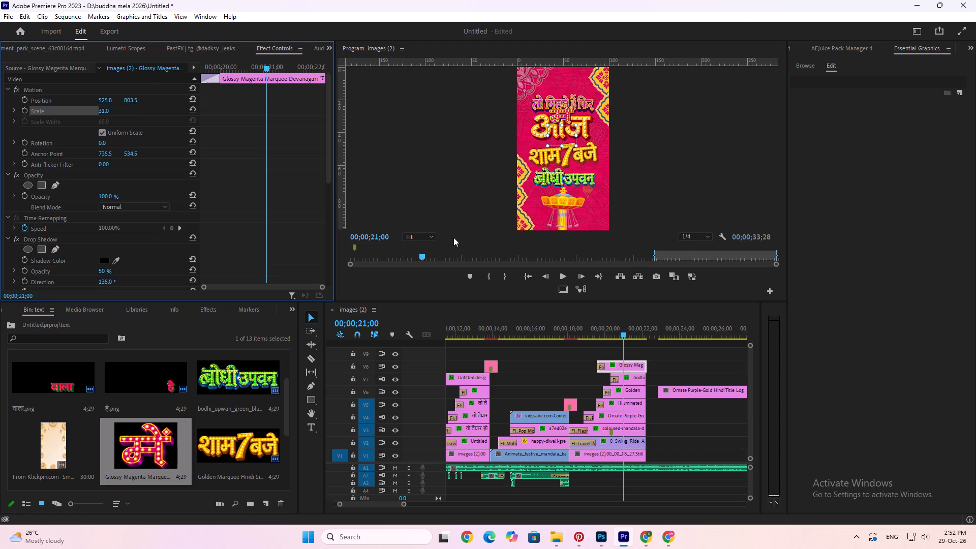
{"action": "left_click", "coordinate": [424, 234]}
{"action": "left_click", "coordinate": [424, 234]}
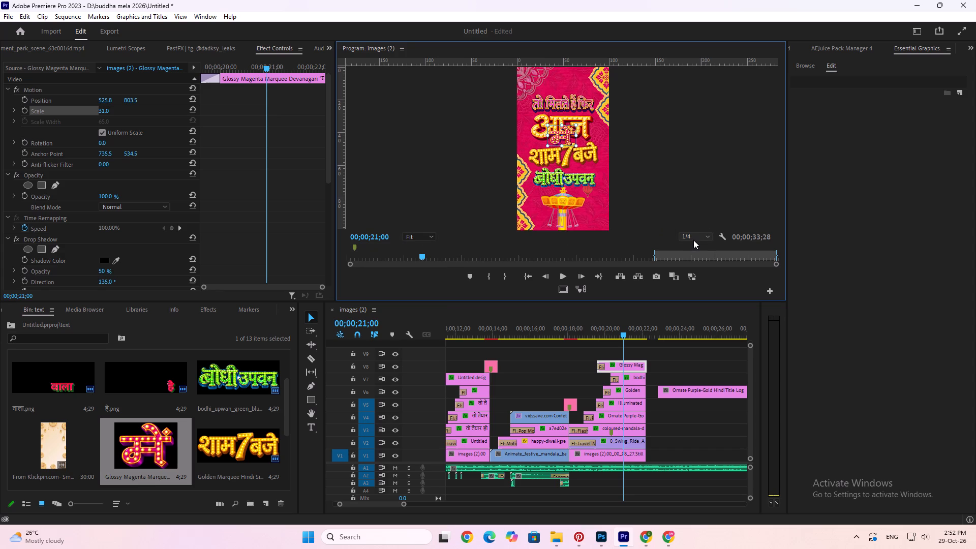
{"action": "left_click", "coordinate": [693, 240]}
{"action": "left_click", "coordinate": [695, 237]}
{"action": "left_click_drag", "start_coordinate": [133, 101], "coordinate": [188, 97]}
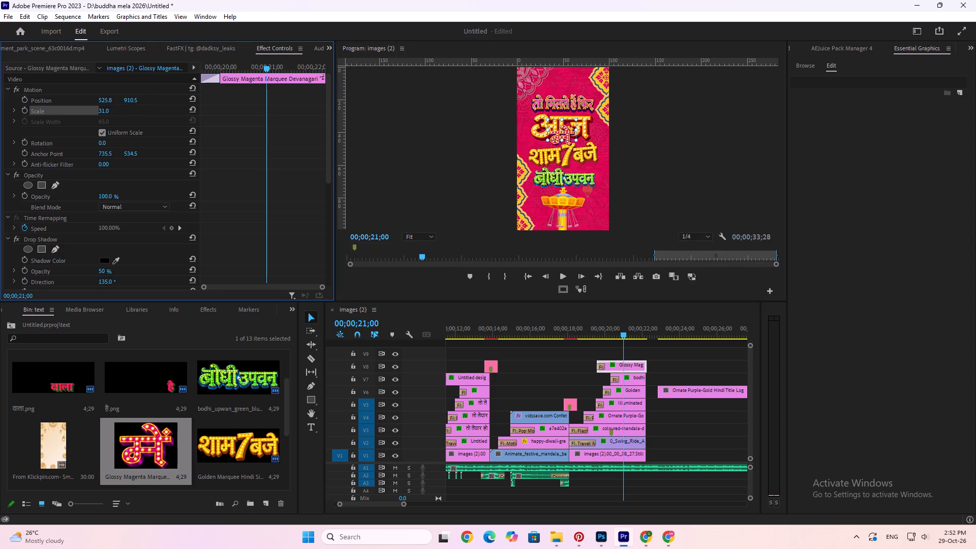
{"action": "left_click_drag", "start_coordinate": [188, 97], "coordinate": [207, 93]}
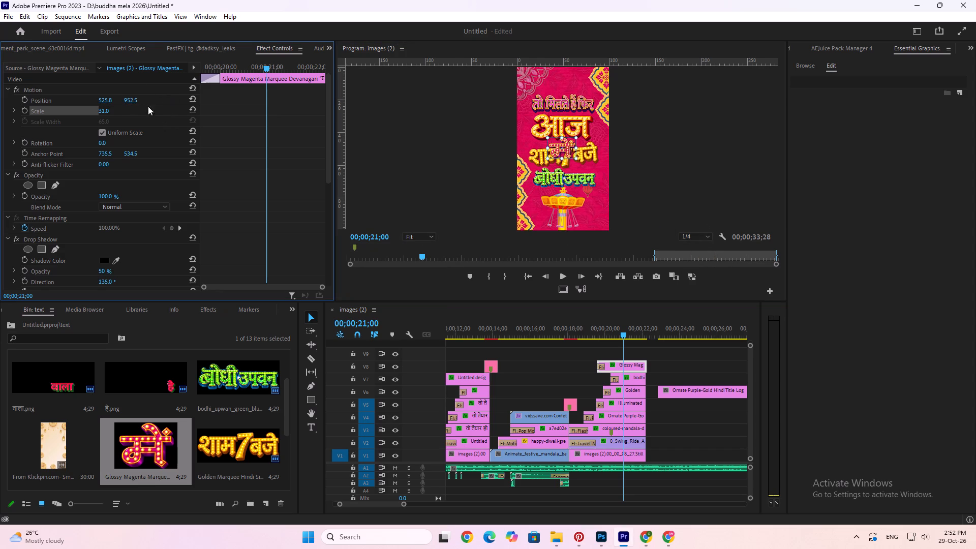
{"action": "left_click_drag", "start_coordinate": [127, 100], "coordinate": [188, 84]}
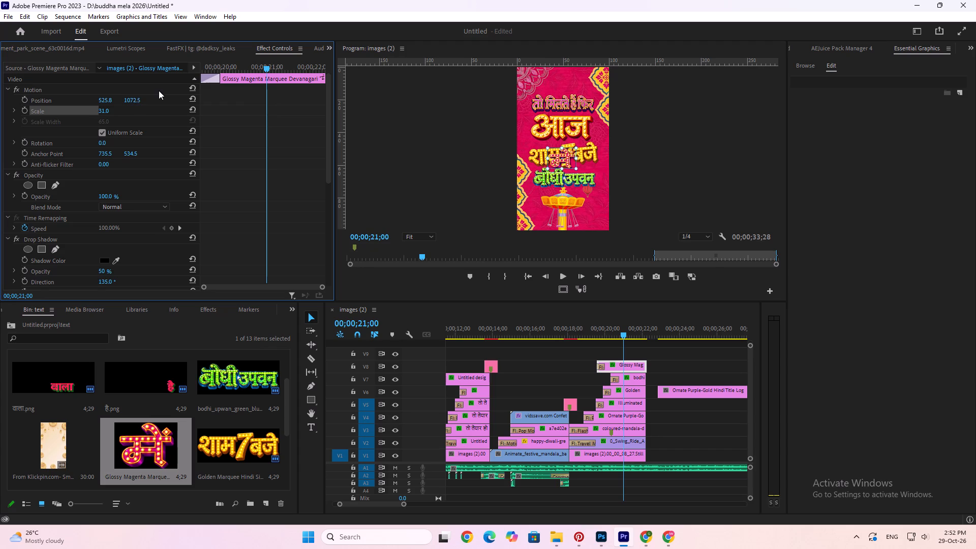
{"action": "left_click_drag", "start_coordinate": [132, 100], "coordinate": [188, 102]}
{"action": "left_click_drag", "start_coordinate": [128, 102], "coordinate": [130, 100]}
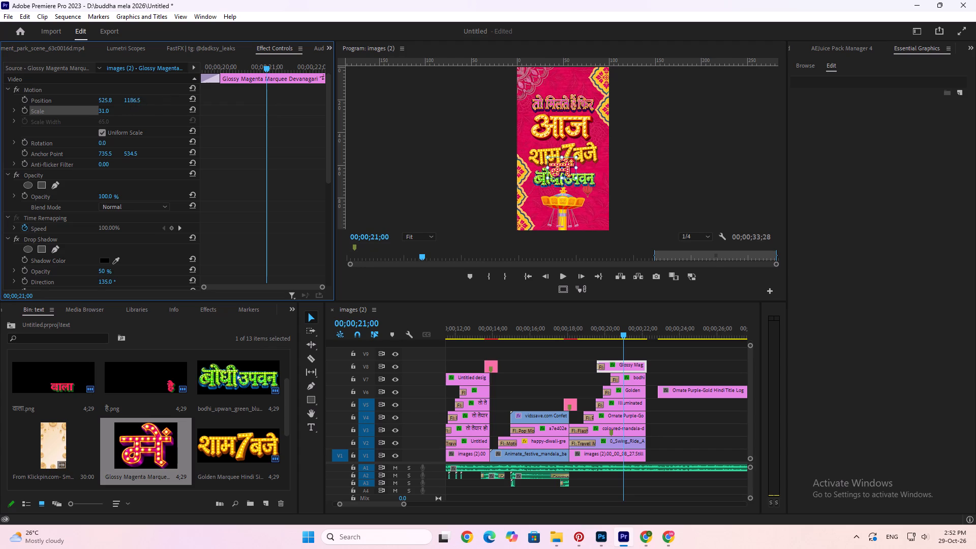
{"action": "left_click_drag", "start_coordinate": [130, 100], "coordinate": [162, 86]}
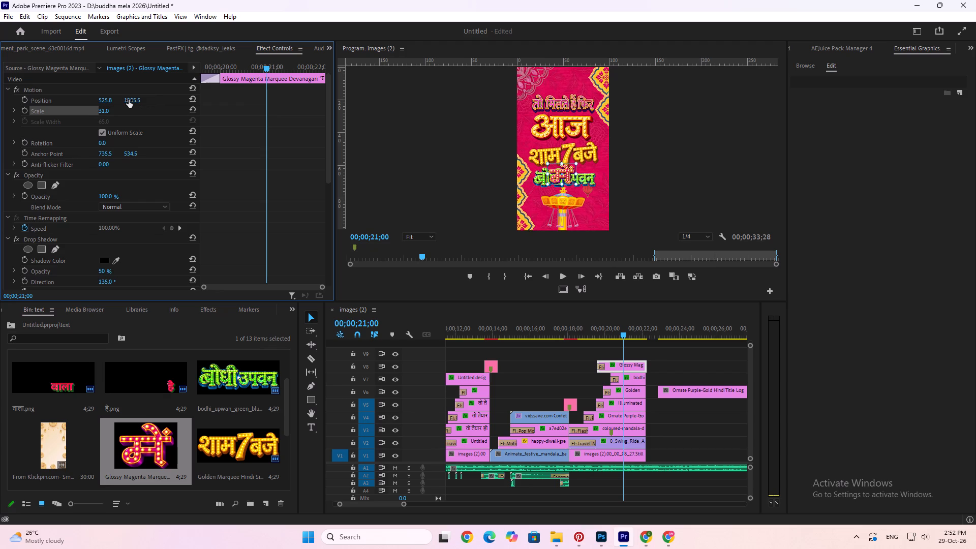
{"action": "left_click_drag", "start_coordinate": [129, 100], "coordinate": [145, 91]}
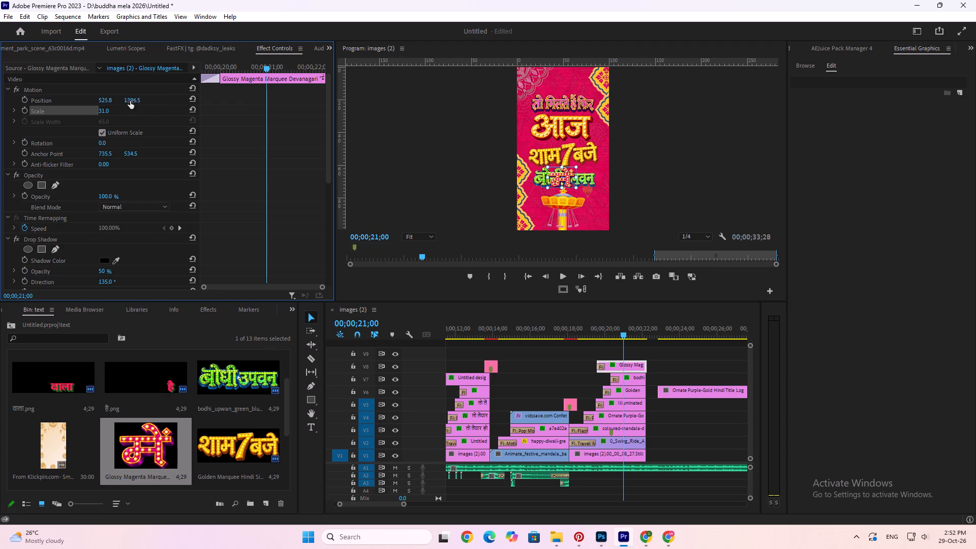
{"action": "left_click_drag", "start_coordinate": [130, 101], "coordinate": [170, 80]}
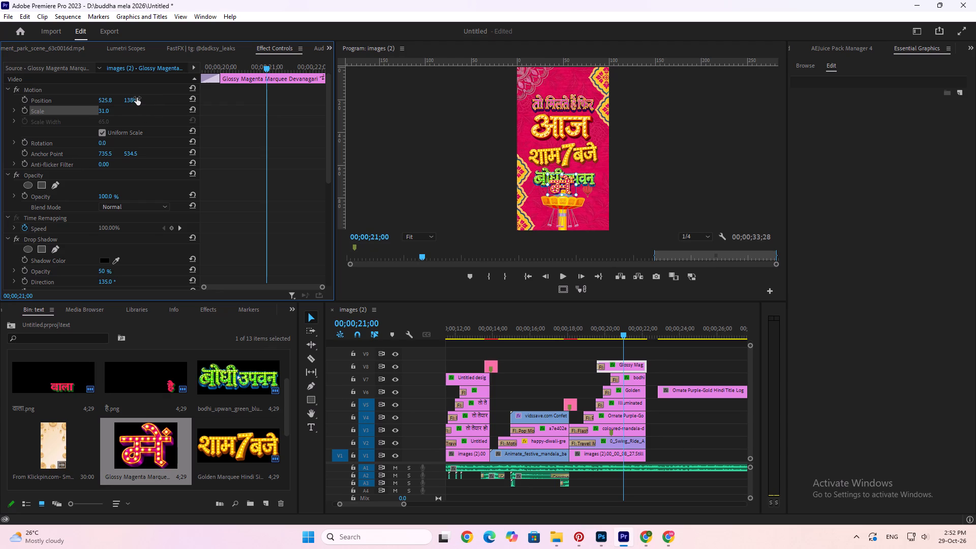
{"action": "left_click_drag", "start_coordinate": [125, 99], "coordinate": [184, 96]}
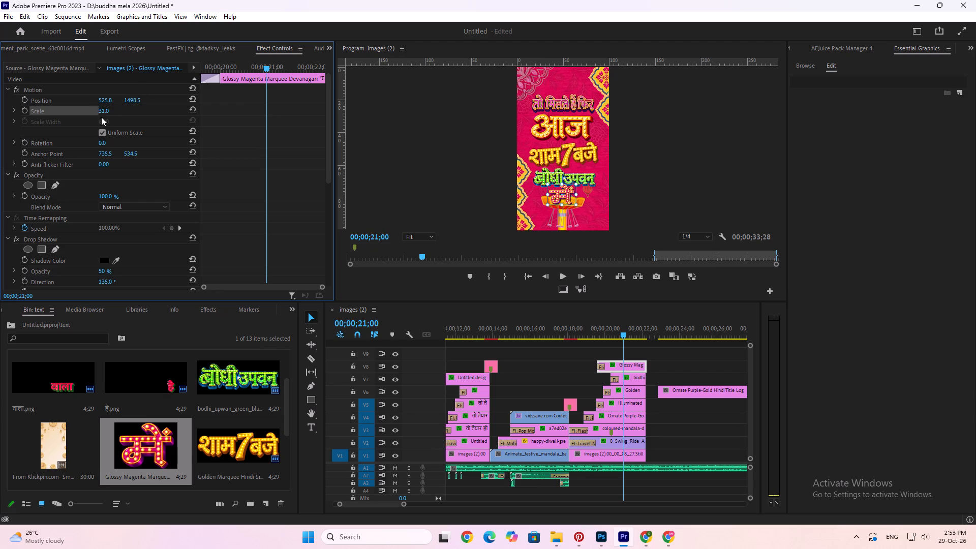
Set the "में" title's Scale to 25.
{"action": "left_click_drag", "start_coordinate": [101, 110], "coordinate": [94, 113]}
{"action": "left_click", "coordinate": [125, 109]}
{"action": "type", "text": "25"}
{"action": "key", "text": "Return"}
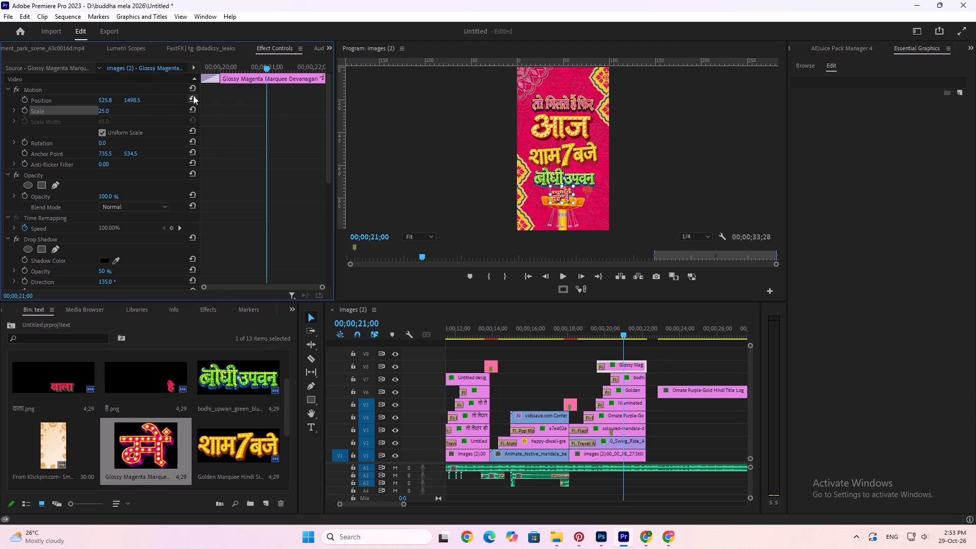
Adjust the "में" title's vertical Position to 1532.5 so it sits beneath the "बोधी उपवन" lettering.
{"action": "left_click_drag", "start_coordinate": [131, 100], "coordinate": [120, 105]}
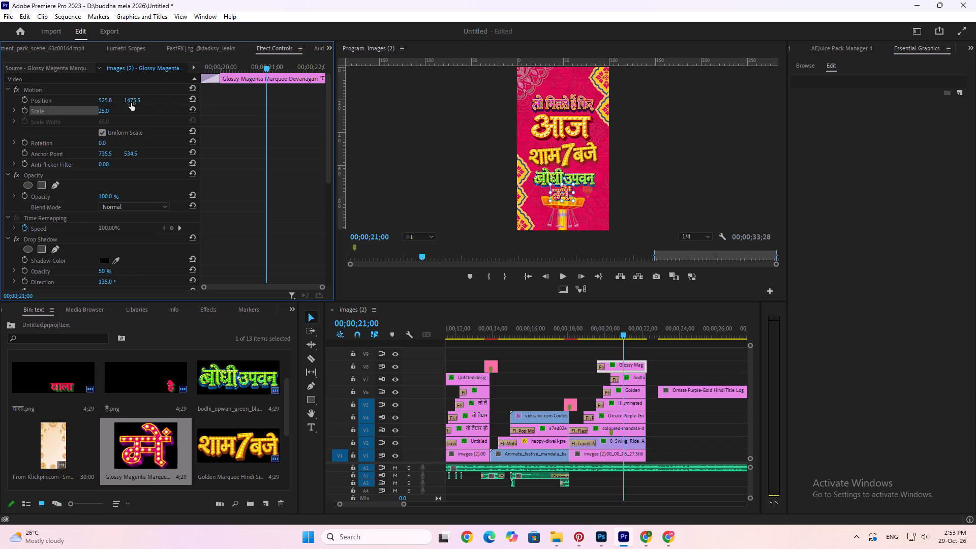
{"action": "left_click_drag", "start_coordinate": [132, 101], "coordinate": [112, 102]}
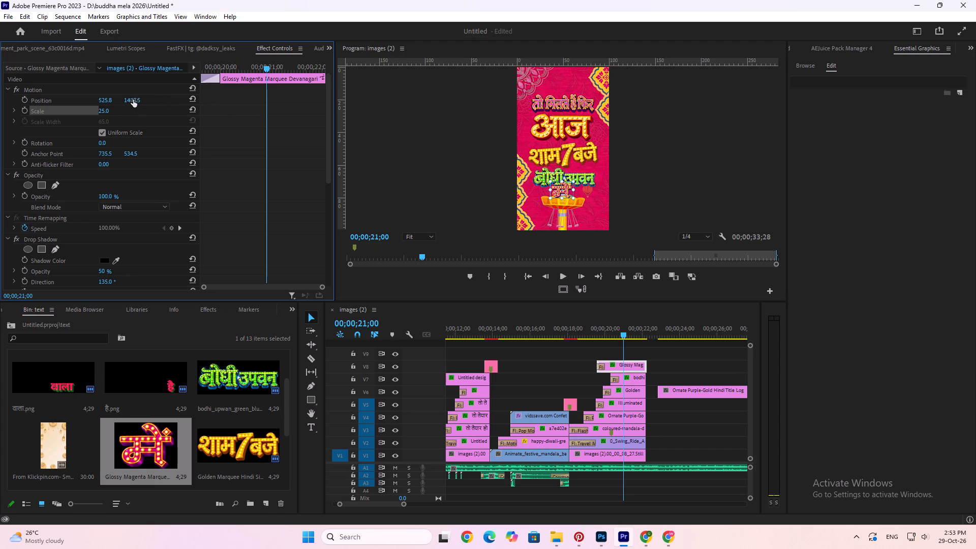
{"action": "left_click_drag", "start_coordinate": [131, 100], "coordinate": [178, 108]}
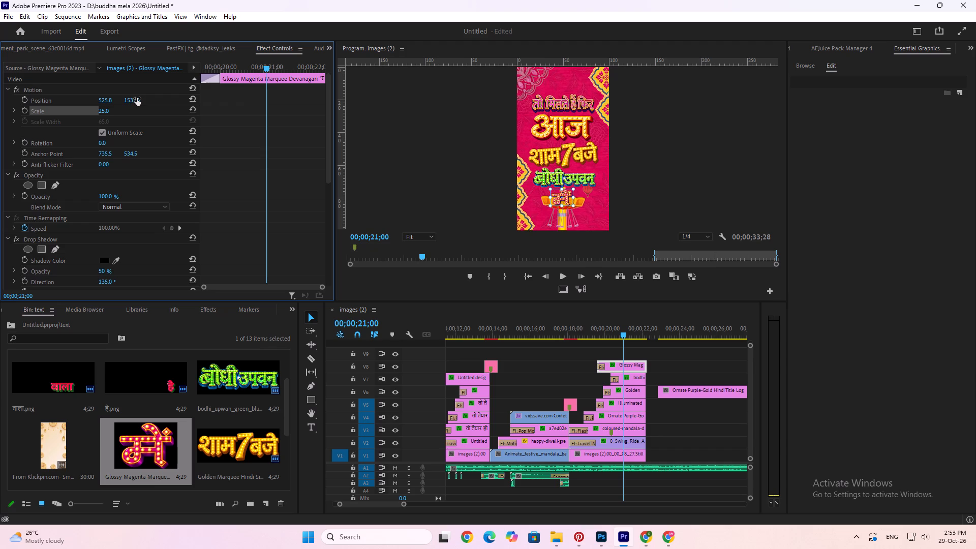
{"action": "left_click", "coordinate": [715, 135]}
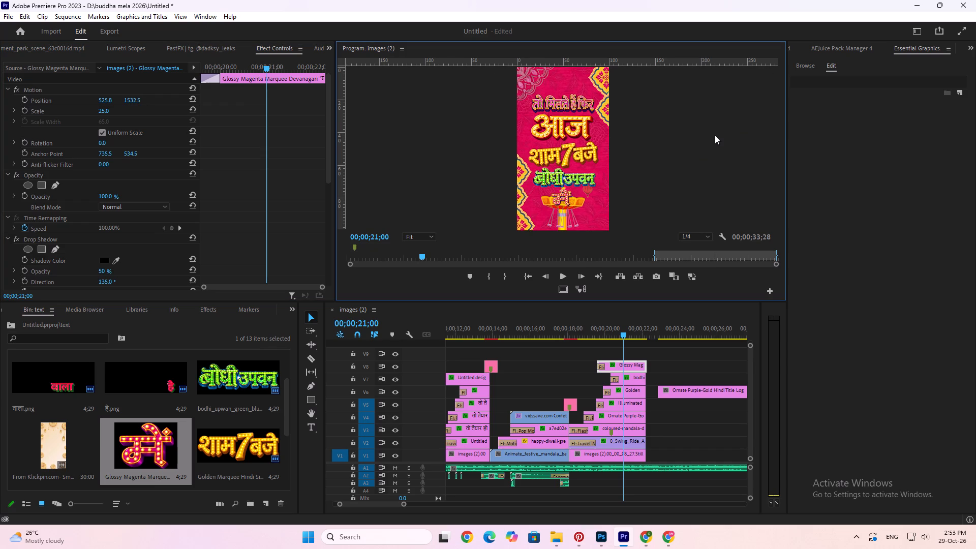
Move the "में" clip on V8 to start at about 00;00;20;20 and trim its end level with the lettering clips below.
{"action": "left_click", "coordinate": [598, 324]}
{"action": "key", "text": "space"}
{"action": "key", "text": "space"}
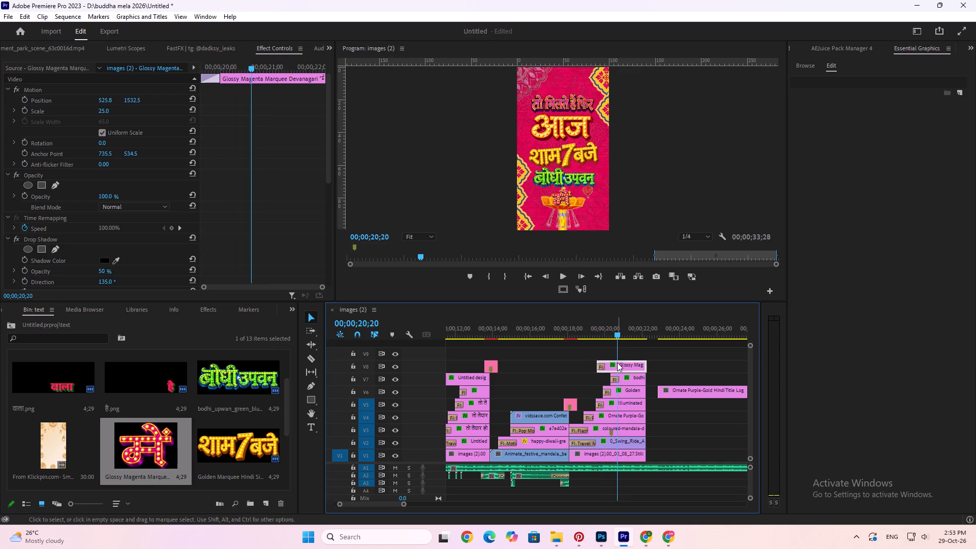
{"action": "left_click_drag", "start_coordinate": [621, 365], "coordinate": [638, 369]}
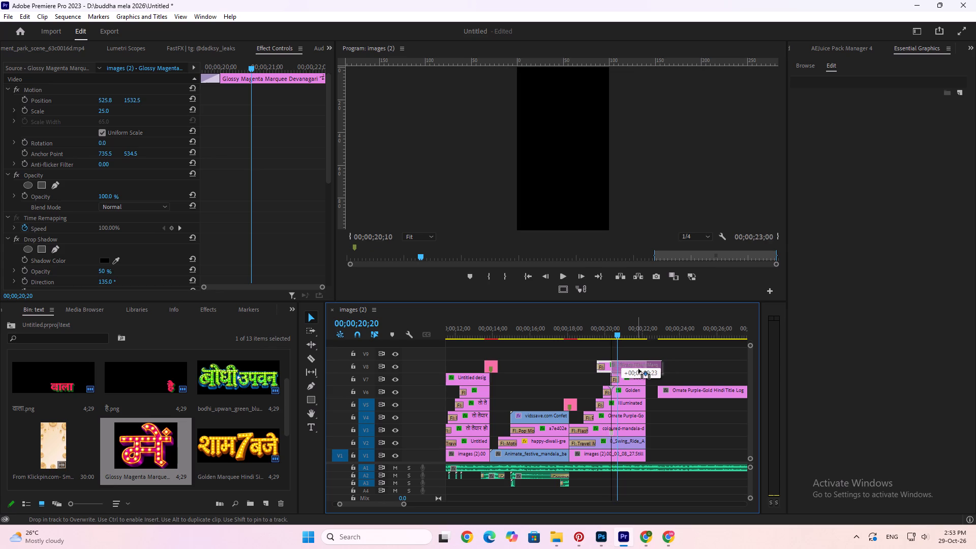
{"action": "left_click_drag", "start_coordinate": [638, 369], "coordinate": [642, 368]}
{"action": "left_click_drag", "start_coordinate": [670, 365], "coordinate": [643, 364]}
{"action": "left_click_drag", "start_coordinate": [640, 364], "coordinate": [645, 362]}
Play back the closing title stack from about 00;00;19;12 to check how the "में" lettering appears.
{"action": "left_click", "coordinate": [594, 316]}
{"action": "left_click", "coordinate": [595, 324]}
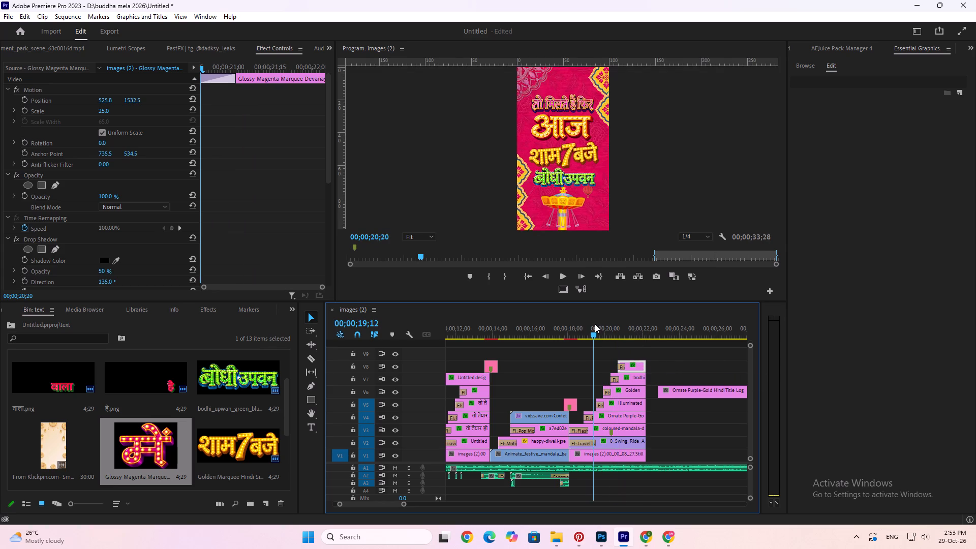
{"action": "key", "text": "space"}
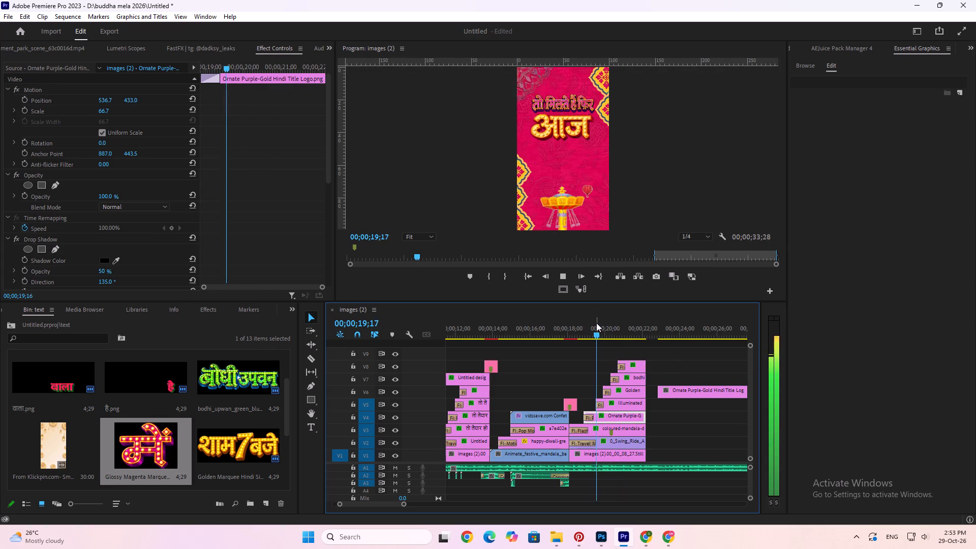
{"action": "key", "text": "space"}
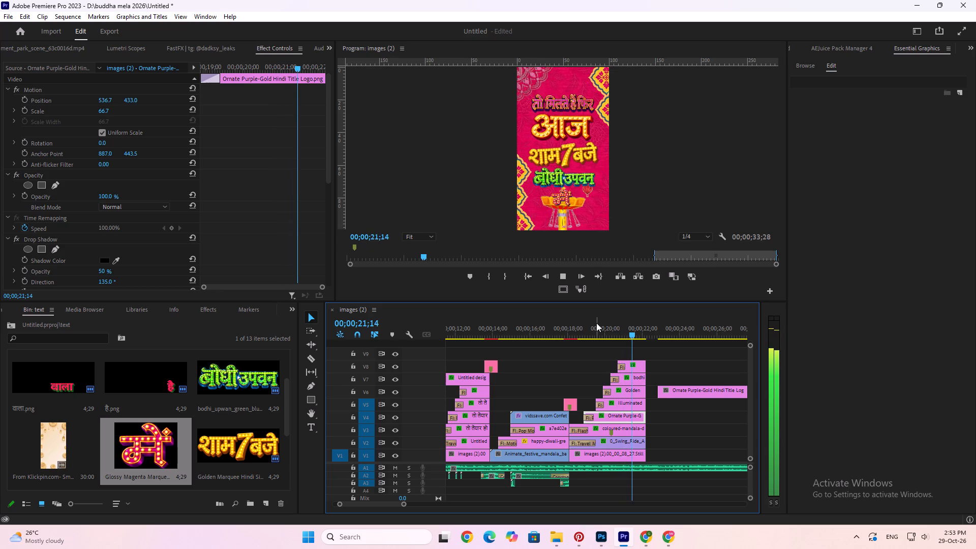
{"action": "left_click", "coordinate": [670, 124]}
{"action": "key", "text": "f"}
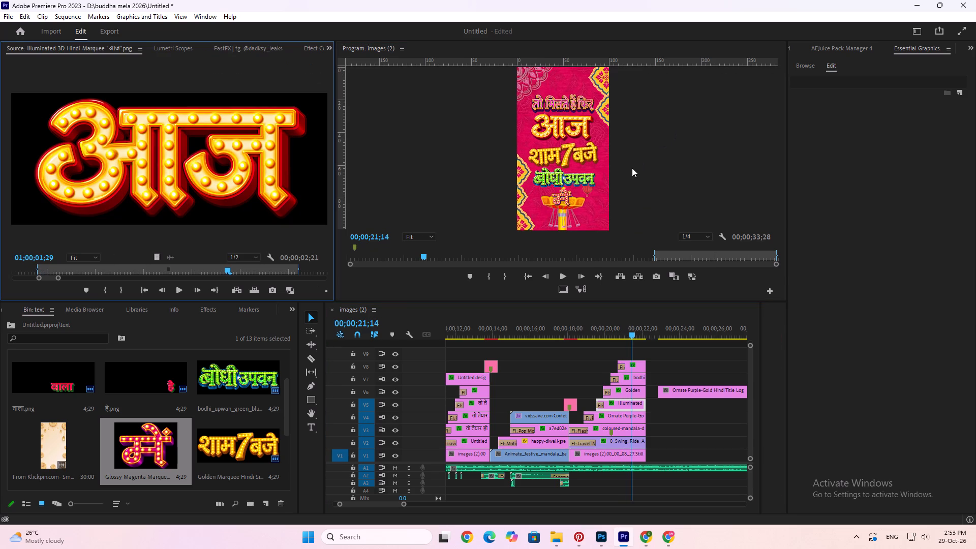
{"action": "left_click", "coordinate": [632, 168]}
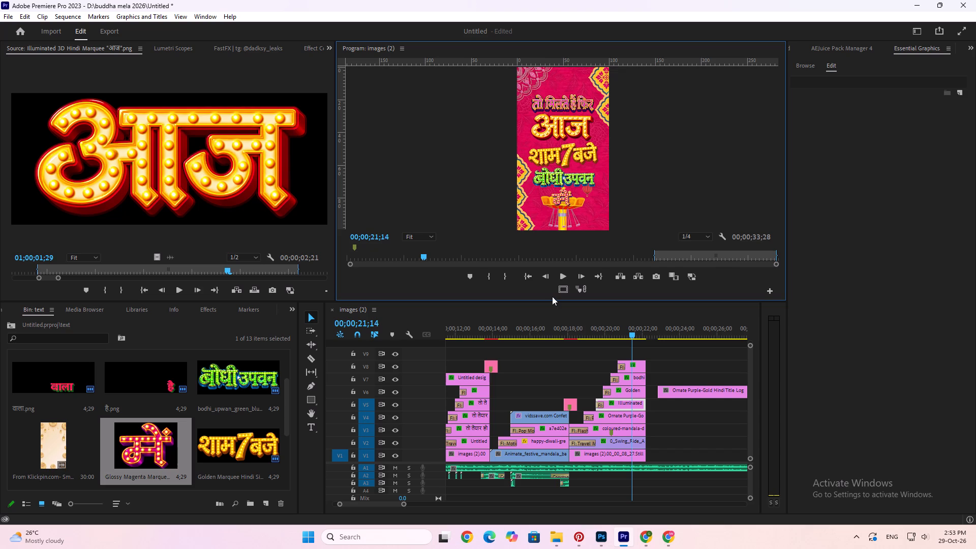
{"action": "left_click", "coordinate": [616, 327]}
{"action": "left_click", "coordinate": [610, 331]}
{"action": "key", "text": "space"}
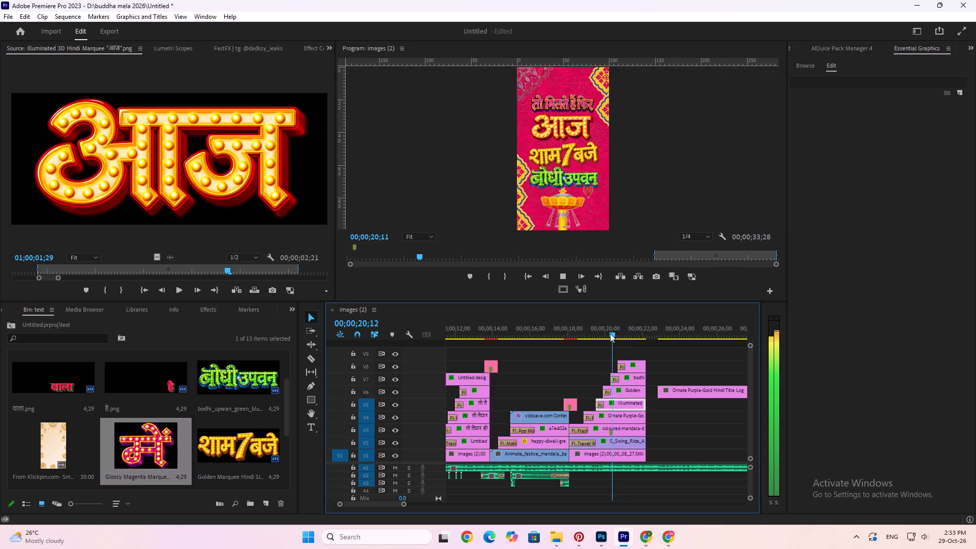
{"action": "key", "text": "space"}
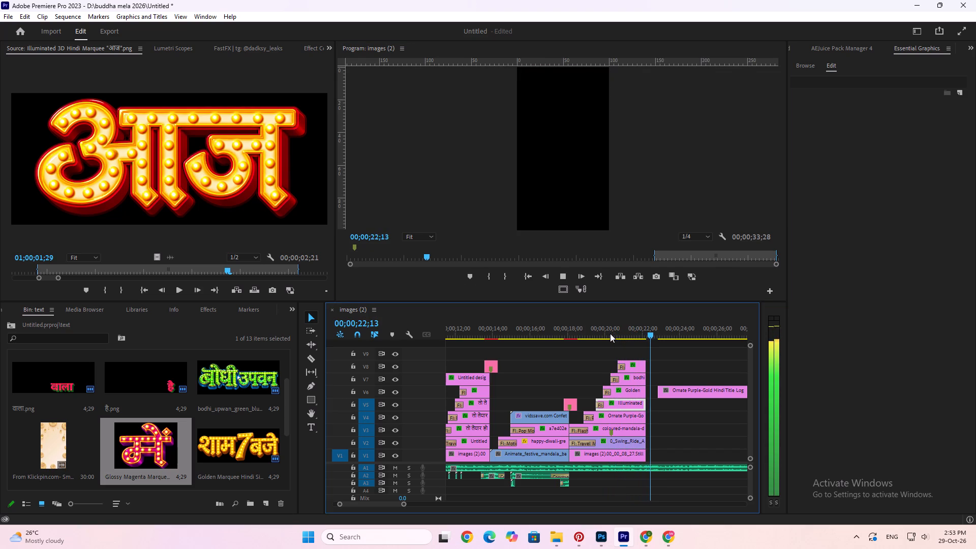
Scrub and replay the section between about 00;00;18;28 and 00;00;21;14 to examine the timing and placement of the Hindi lettering.
{"action": "left_click_drag", "start_coordinate": [625, 330], "coordinate": [615, 334]}
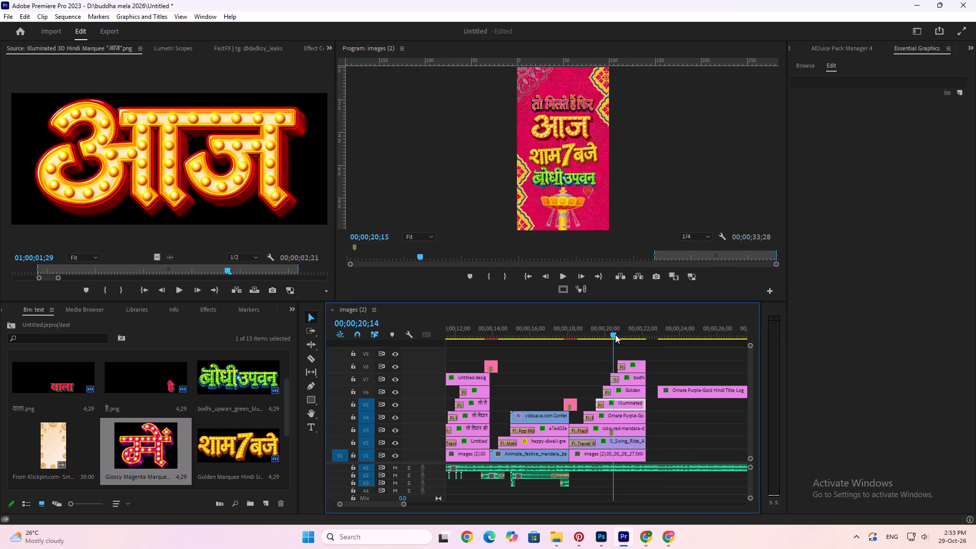
{"action": "left_click_drag", "start_coordinate": [615, 334], "coordinate": [624, 330]}
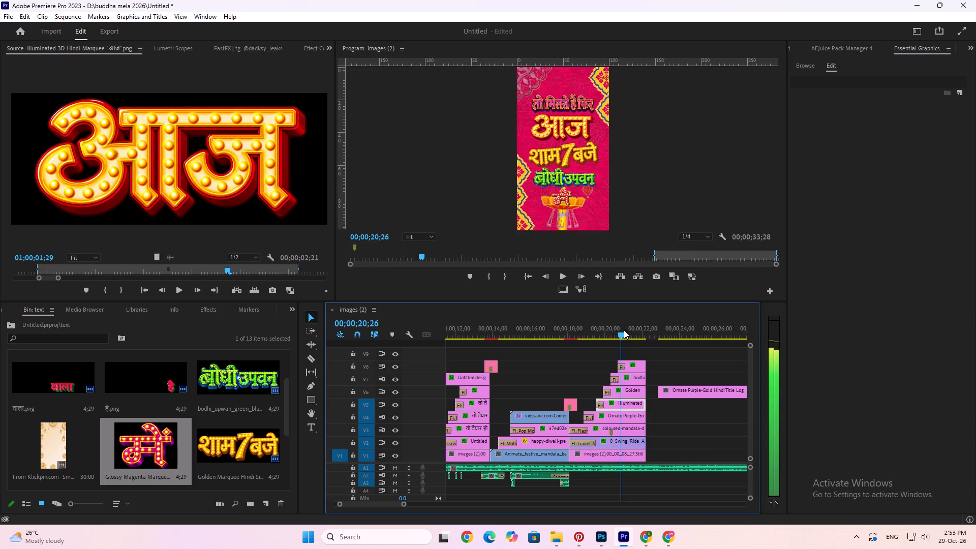
{"action": "left_click_drag", "start_coordinate": [624, 330], "coordinate": [632, 334]}
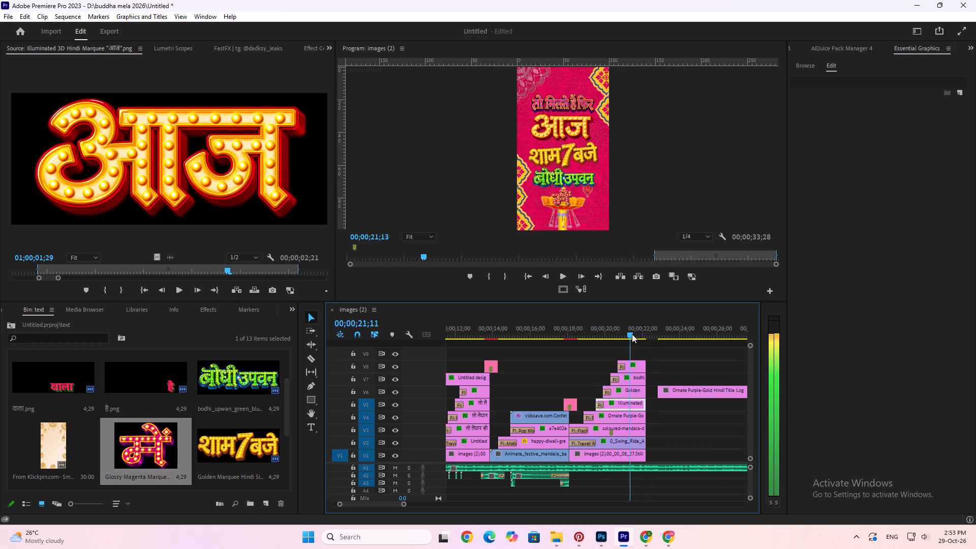
{"action": "left_click_drag", "start_coordinate": [632, 334], "coordinate": [634, 330]}
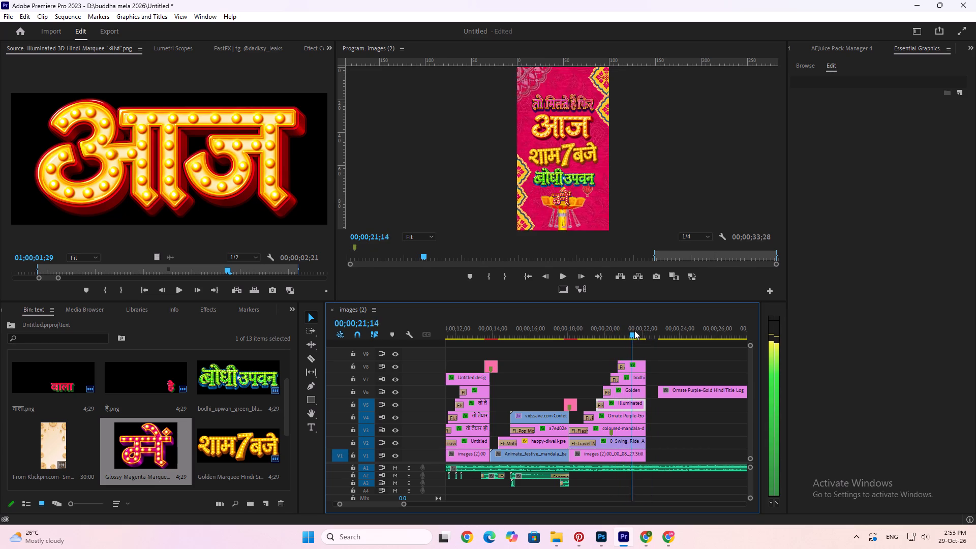
{"action": "left_click_drag", "start_coordinate": [634, 330], "coordinate": [626, 334]}
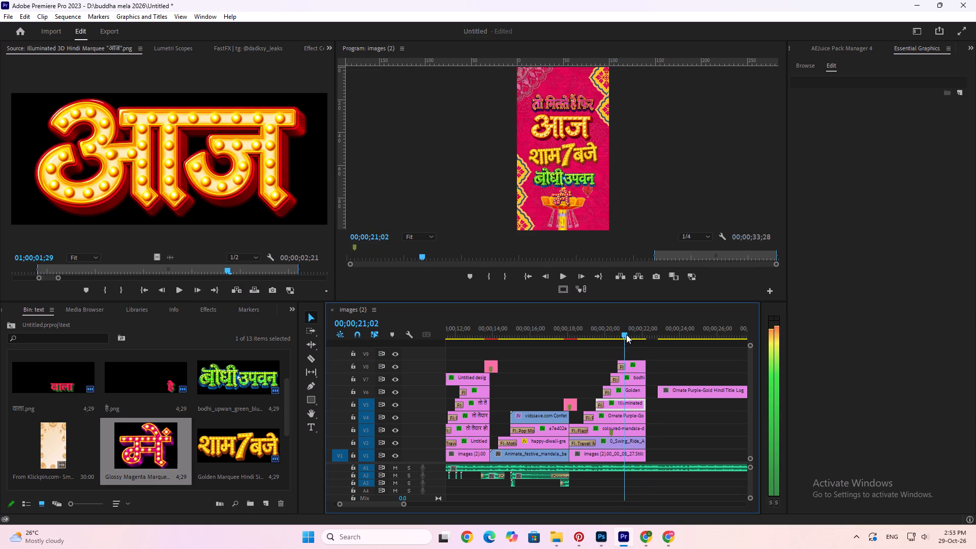
{"action": "left_click_drag", "start_coordinate": [626, 334], "coordinate": [595, 335]}
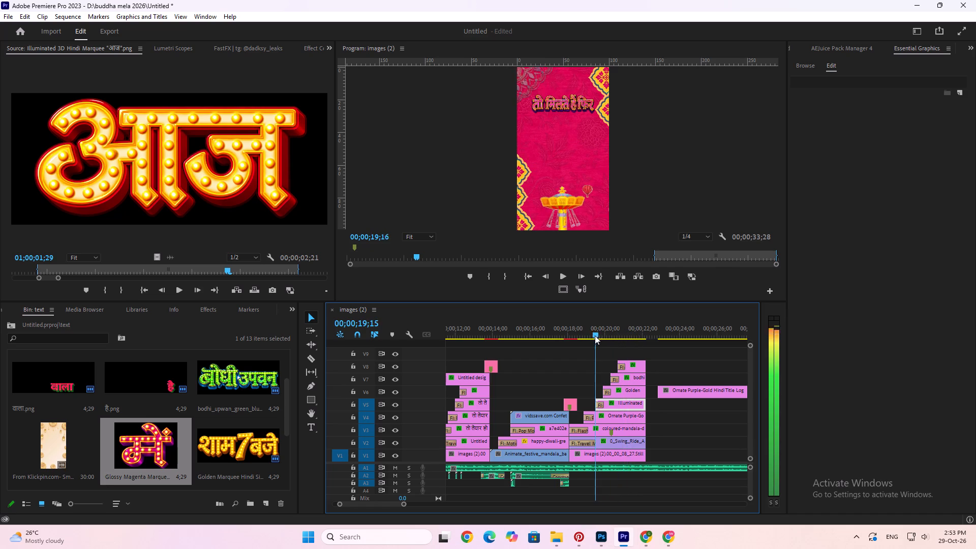
{"action": "key", "text": "space"}
{"action": "key", "text": "space"}
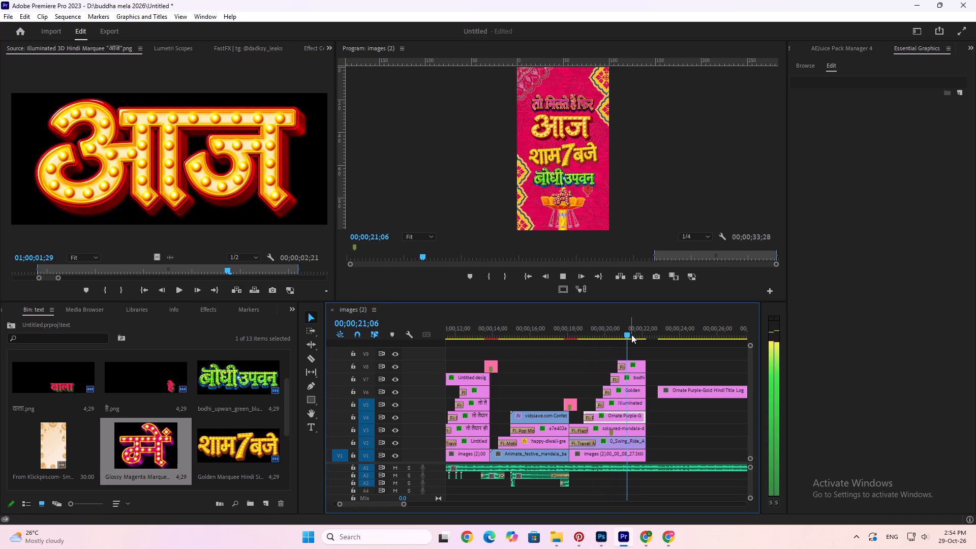
{"action": "left_click", "coordinate": [587, 324]}
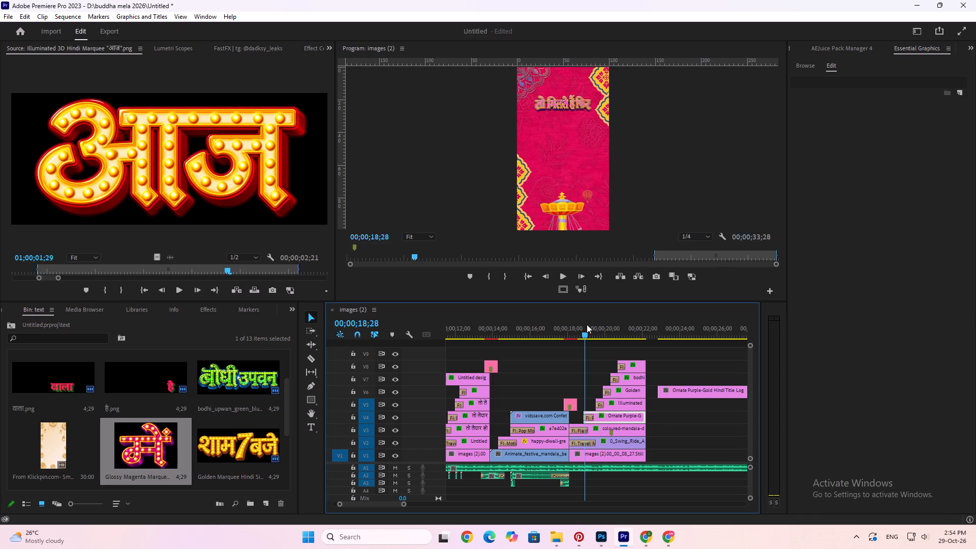
{"action": "key", "text": "space"}
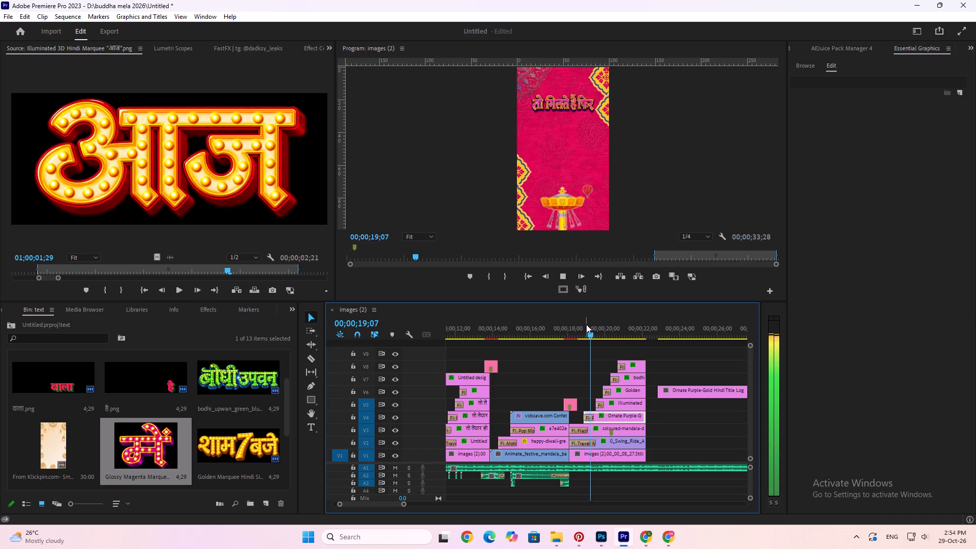
{"action": "key", "text": "space"}
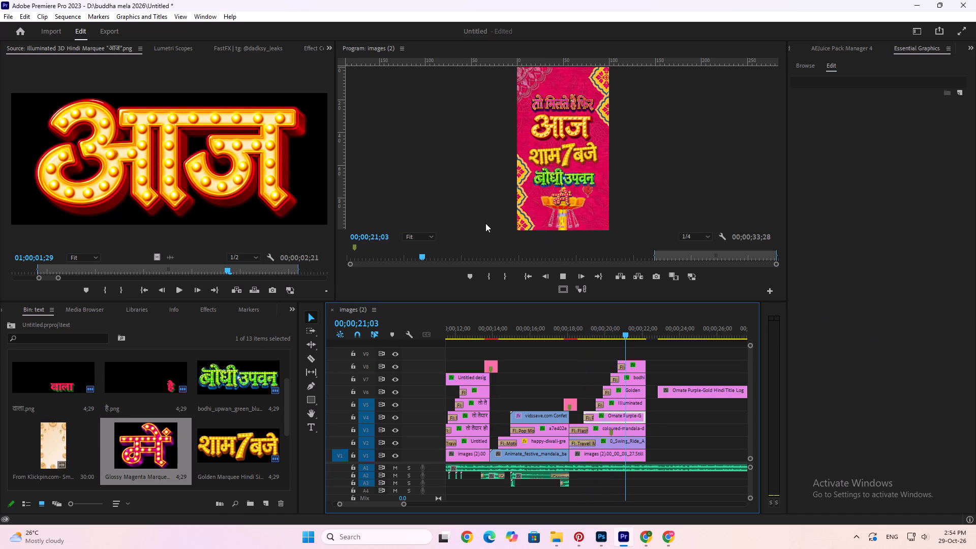
{"action": "left_click", "coordinate": [593, 327]}
{"action": "key", "text": "space"}
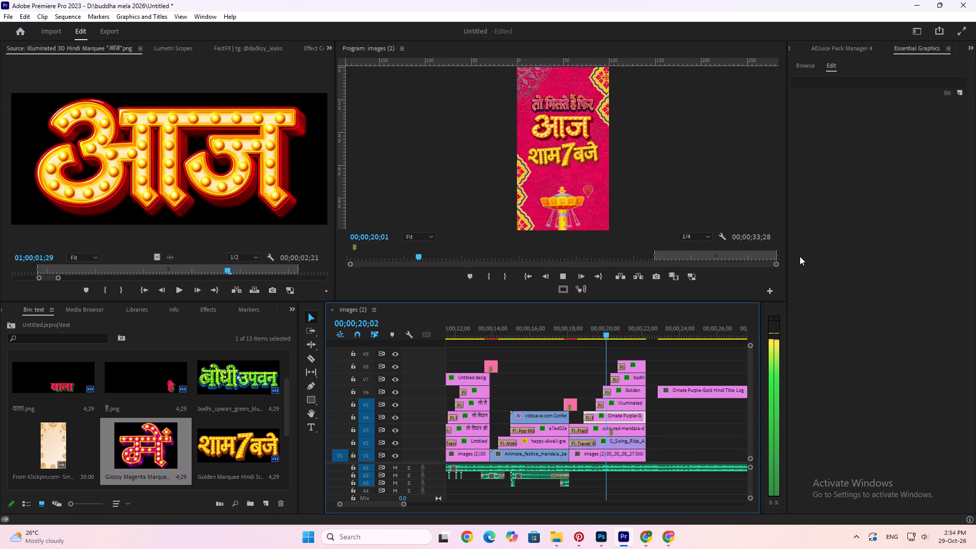
{"action": "key", "text": "space"}
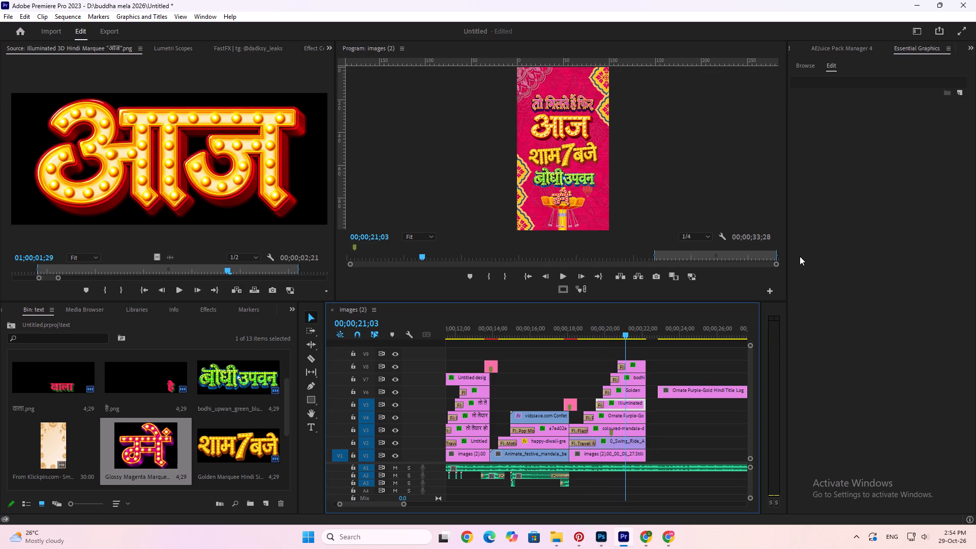
Shift the "में" title sideways under the end of the "बोधी उपवन" lettering by setting its horizontal Position to 828.8.
{"action": "left_click", "coordinate": [631, 364]}
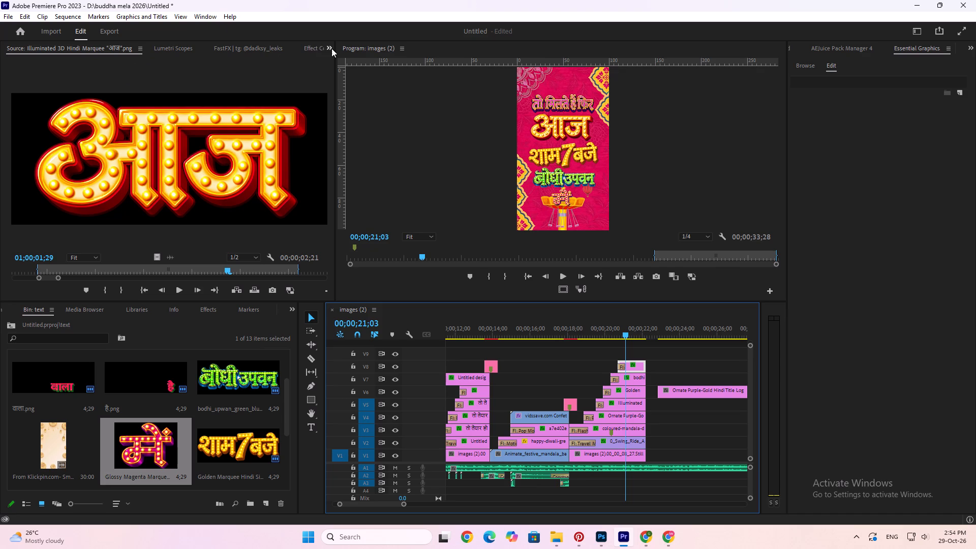
{"action": "left_click", "coordinate": [314, 47]}
{"action": "left_click_drag", "start_coordinate": [105, 100], "coordinate": [161, 97]}
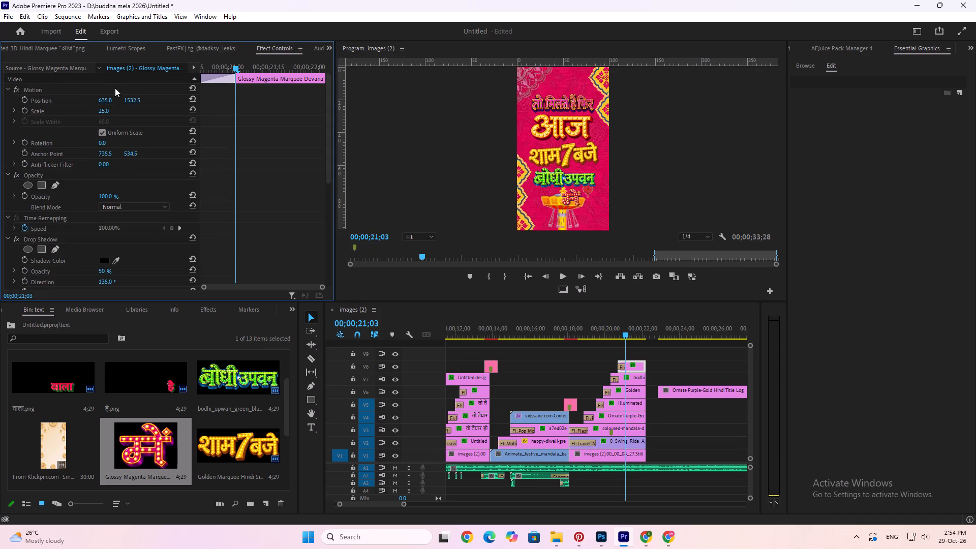
{"action": "left_click_drag", "start_coordinate": [101, 100], "coordinate": [185, 111]}
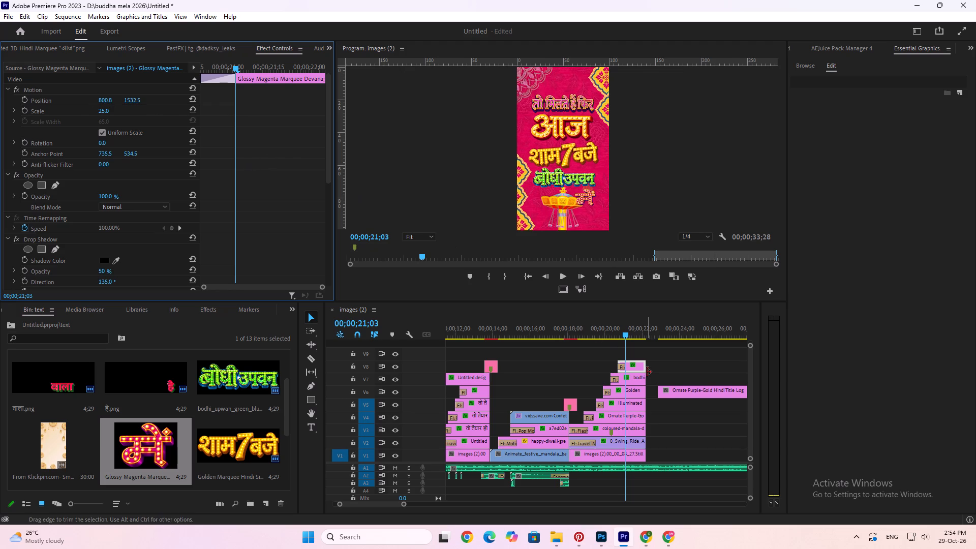
{"action": "left_click_drag", "start_coordinate": [104, 100], "coordinate": [123, 104]}
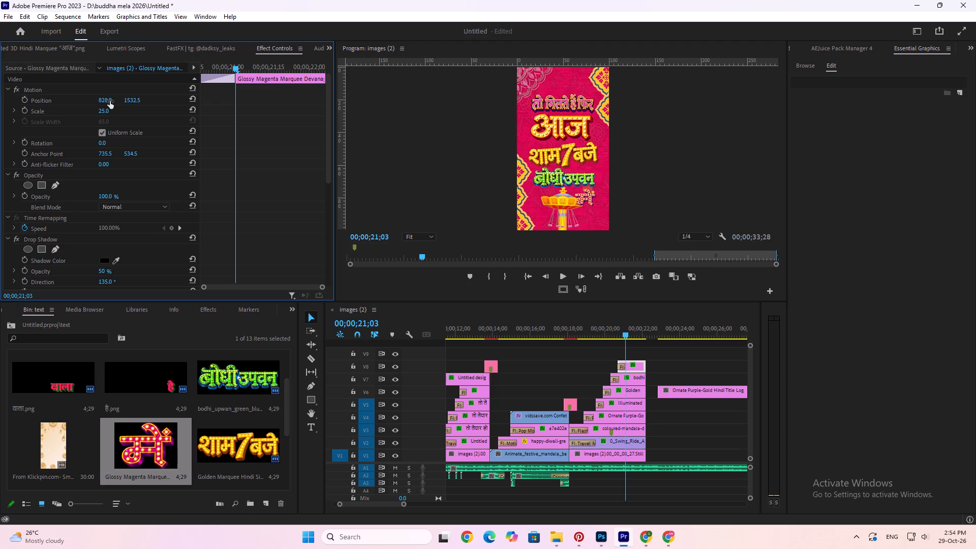
Play back the lettering sequence from about 00;00;20;08 to check the repositioned "में" title.
{"action": "left_click", "coordinate": [628, 130]}
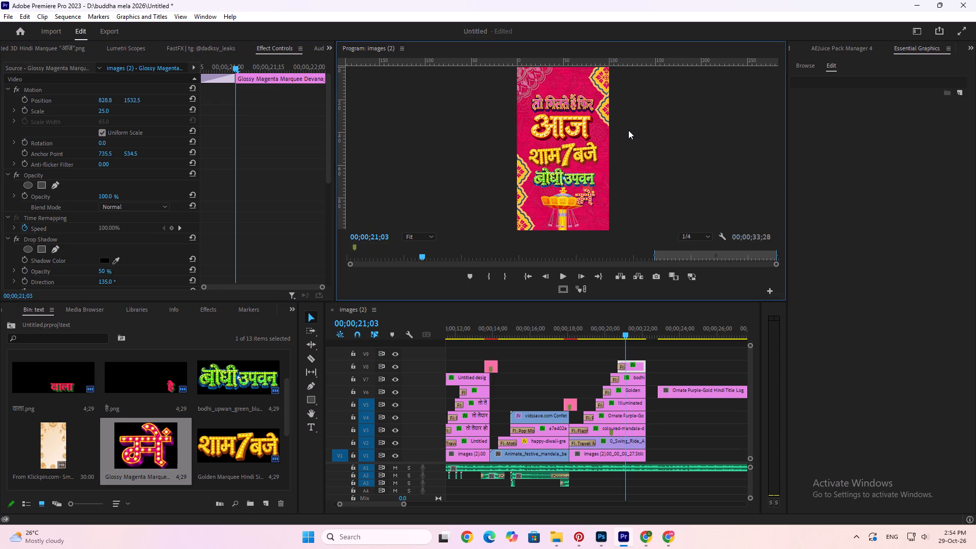
{"action": "scroll", "coordinate": [582, 191], "scroll_direction": "up", "scroll_amount": 3}
{"action": "scroll", "coordinate": [582, 191], "scroll_direction": "down", "scroll_amount": 2}
{"action": "scroll", "coordinate": [575, 186], "scroll_direction": "up", "scroll_amount": 3}
{"action": "scroll", "coordinate": [620, 172], "scroll_direction": "down", "scroll_amount": 3}
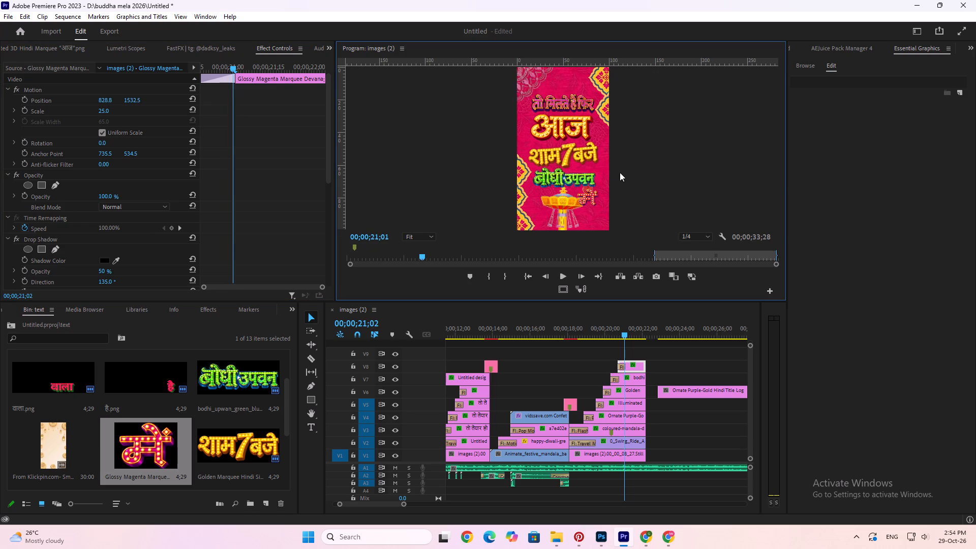
{"action": "scroll", "coordinate": [620, 172], "scroll_direction": "down", "scroll_amount": 1}
{"action": "left_click", "coordinate": [611, 338]}
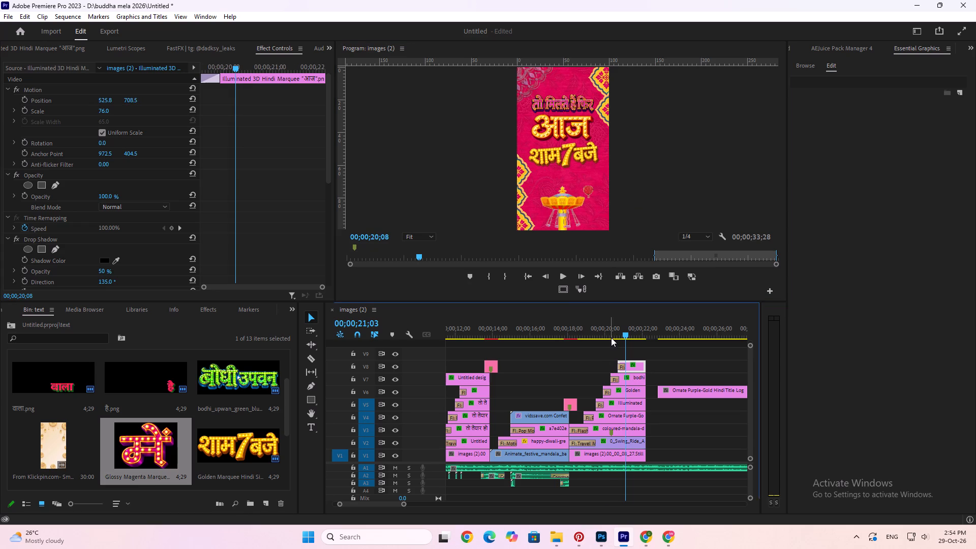
{"action": "left_click", "coordinate": [428, 235]}
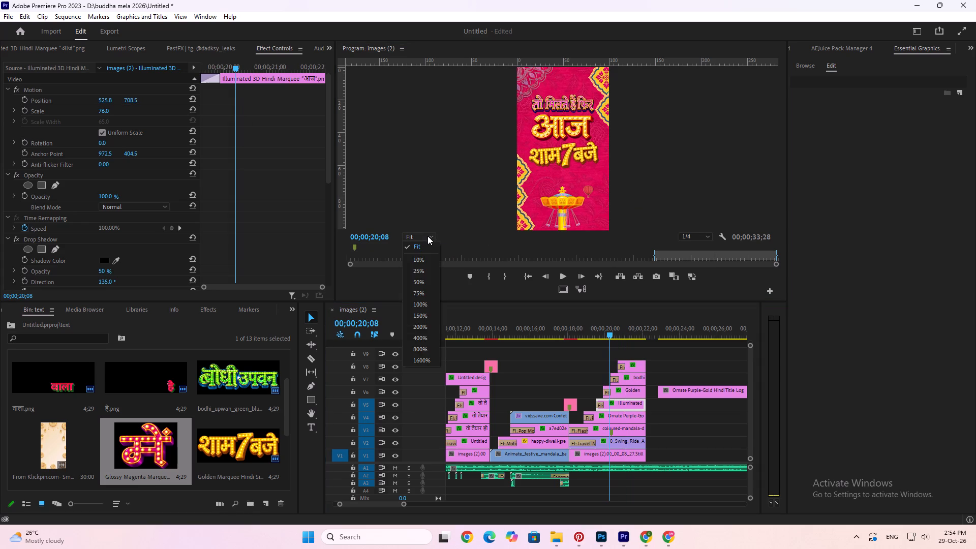
{"action": "left_click", "coordinate": [742, 191]}
{"action": "key", "text": "space"}
{"action": "key", "text": "space"}
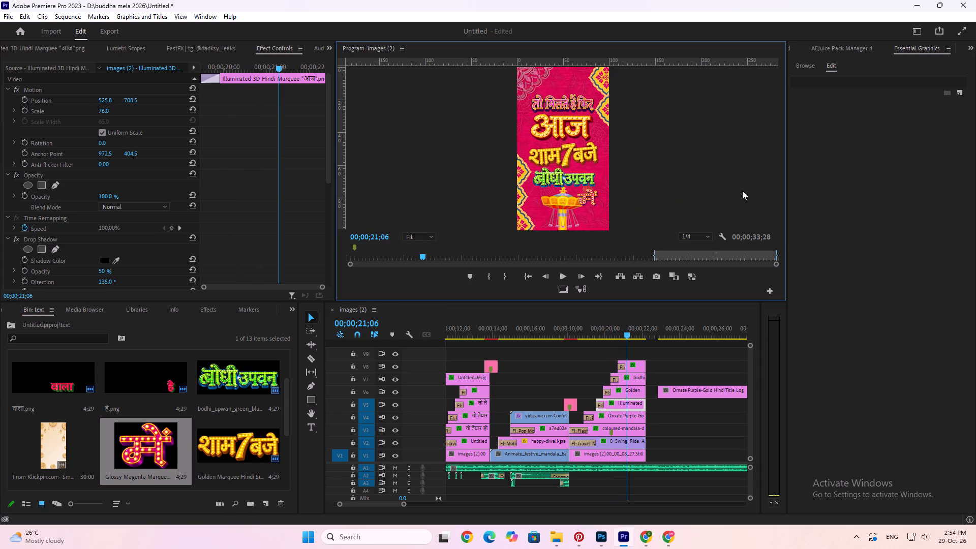
{"action": "left_click", "coordinate": [619, 329]}
{"action": "key", "text": "space"}
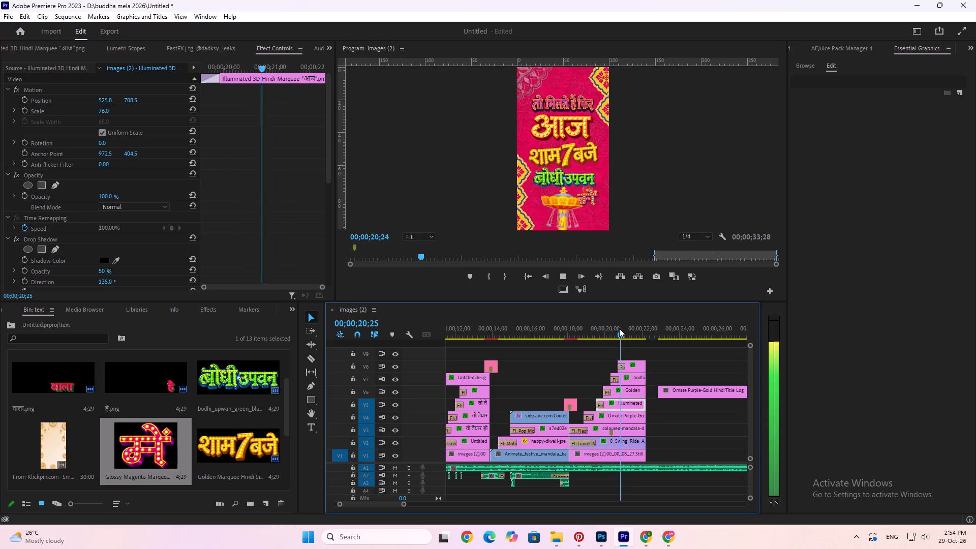
{"action": "key", "text": "space"}
{"action": "key", "text": "space"}
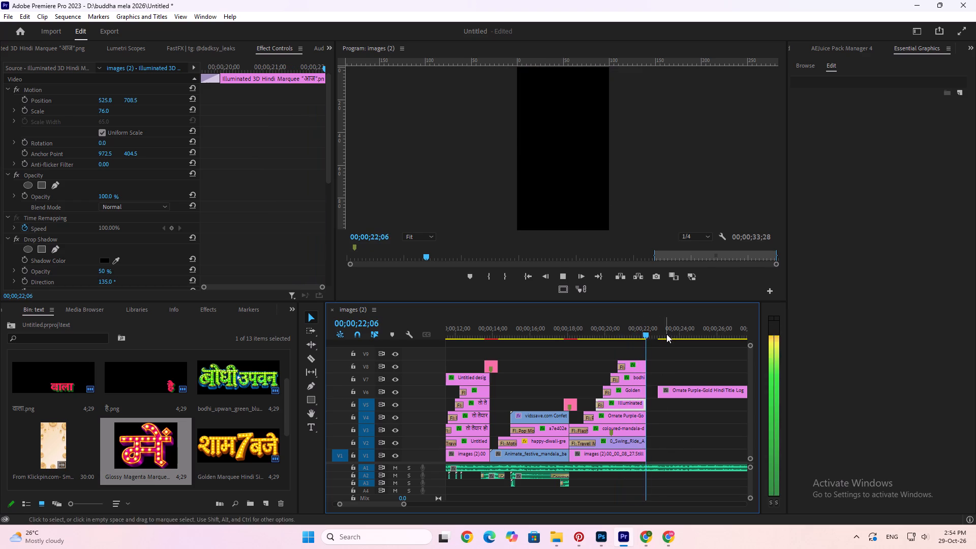
Delete the stray Ornate Purple-Gold Hindi Title Logo clip on V6 beyond the end of the lettering stack.
{"action": "left_click", "coordinate": [667, 331]}
{"action": "left_click", "coordinate": [685, 388]}
{"action": "key", "text": "Page_Down"}
{"action": "key", "text": "Delete"}
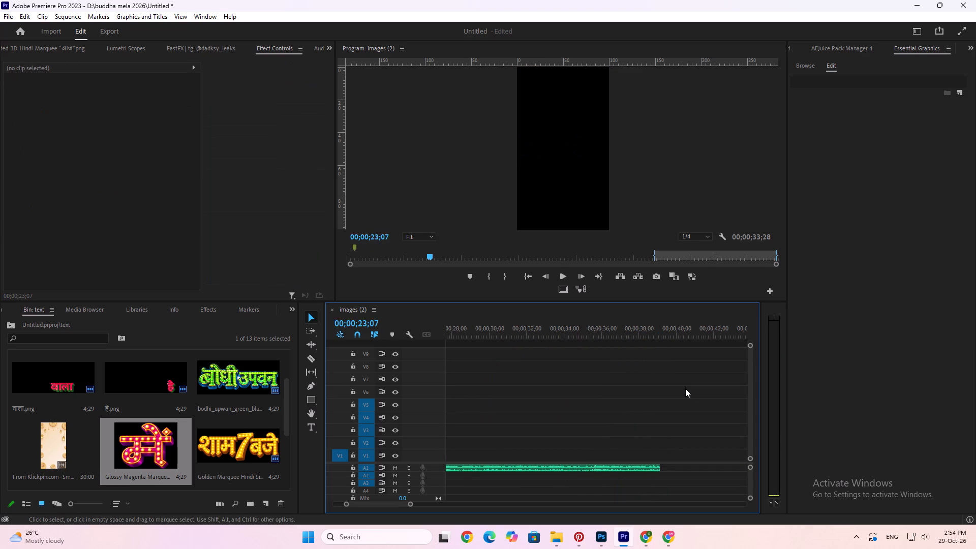
Review the timeline around the end of the lettering stack and replay the closing title section up to about 00;00;22;03.
{"action": "left_click", "coordinate": [657, 381]}
{"action": "type", "text": "--"}
{"action": "key", "text": "minus"}
{"action": "left_click_drag", "start_coordinate": [507, 318], "coordinate": [500, 322]}
{"action": "key", "text": "equal"}
{"action": "key", "text": "equal"}
{"action": "key", "text": "equal"}
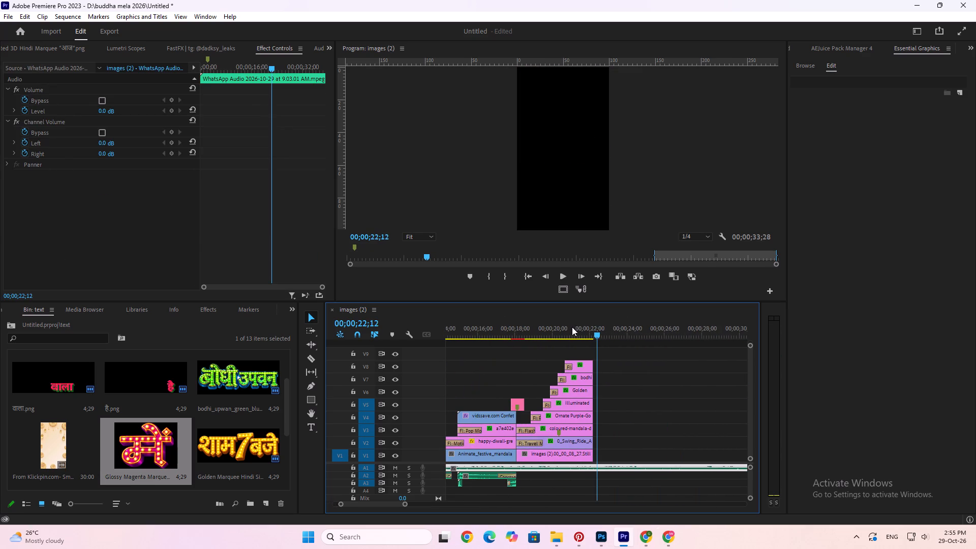
{"action": "left_click", "coordinate": [565, 327]}
{"action": "key", "text": "space"}
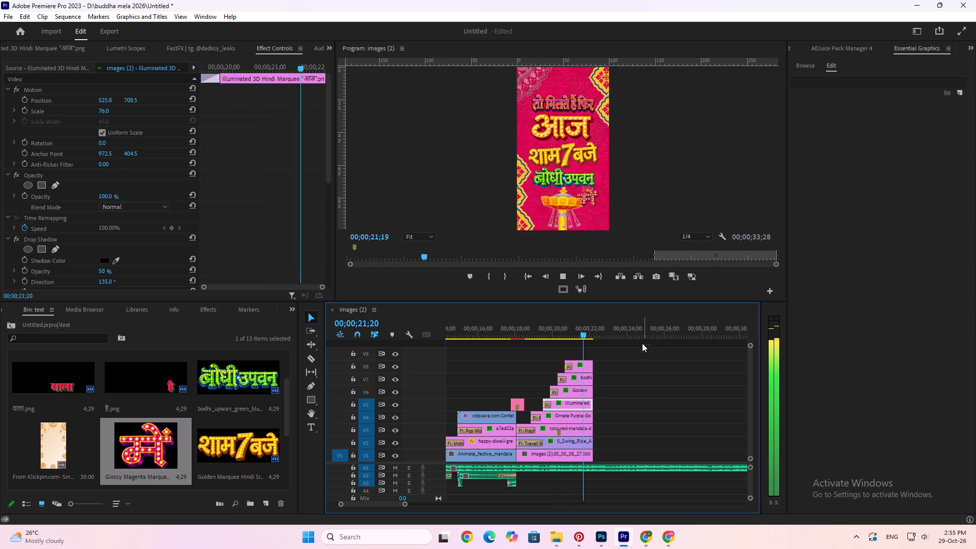
{"action": "key", "text": "space"}
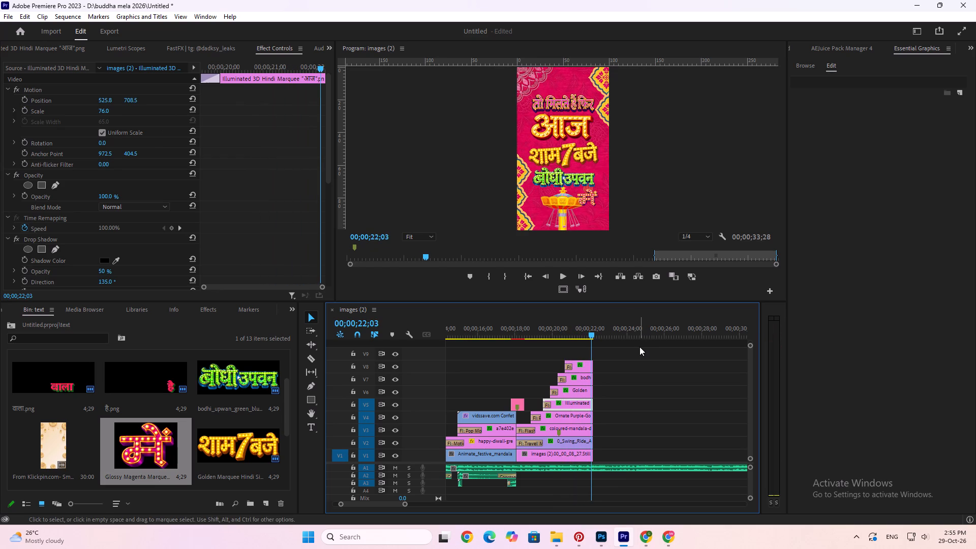
{"action": "key", "text": "minus"}
{"action": "key", "text": "minus"}
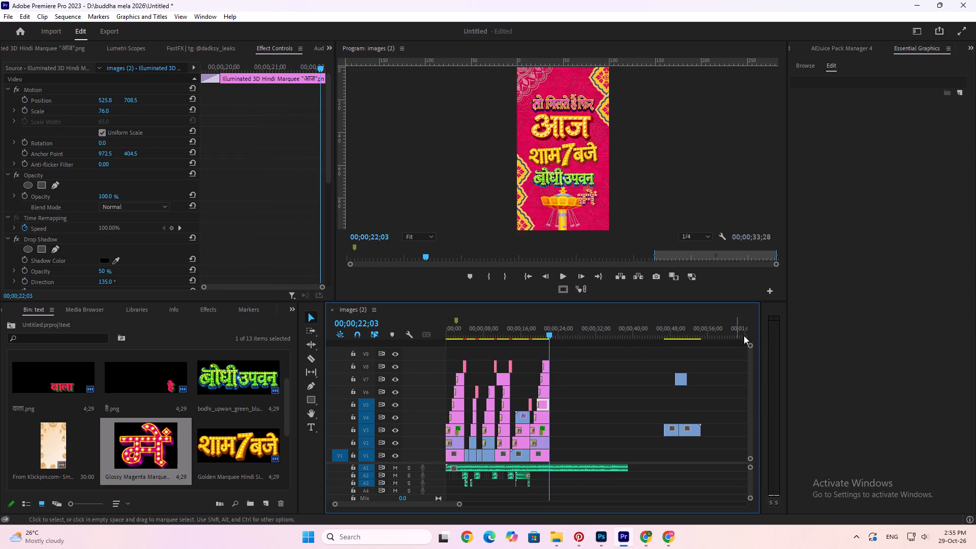
Review the leftover clips beyond the lettering stack, play the award footage near 00;01;57;03, and return to the sequence start.
{"action": "left_click", "coordinate": [685, 324]}
{"action": "type", "text": "--"}
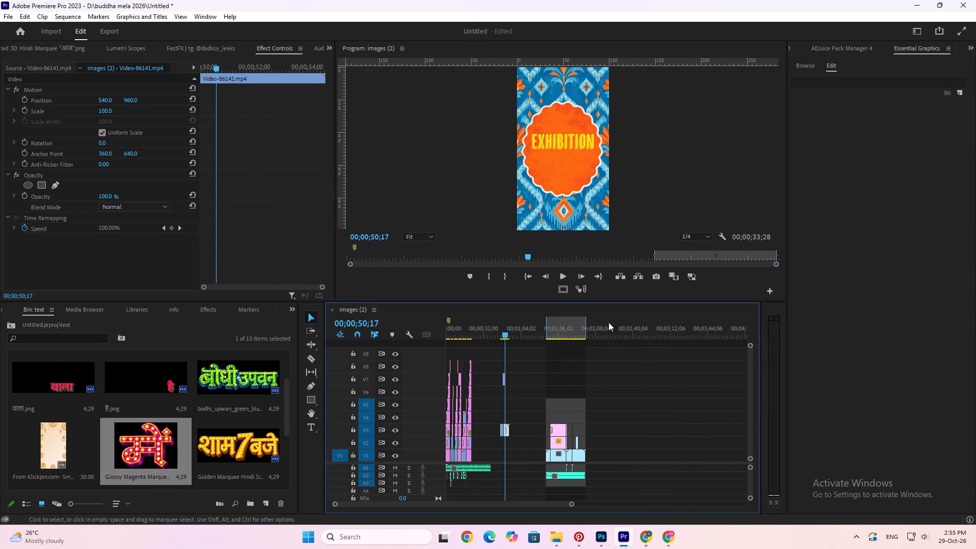
{"action": "left_click", "coordinate": [595, 318]}
{"action": "left_click", "coordinate": [584, 323]}
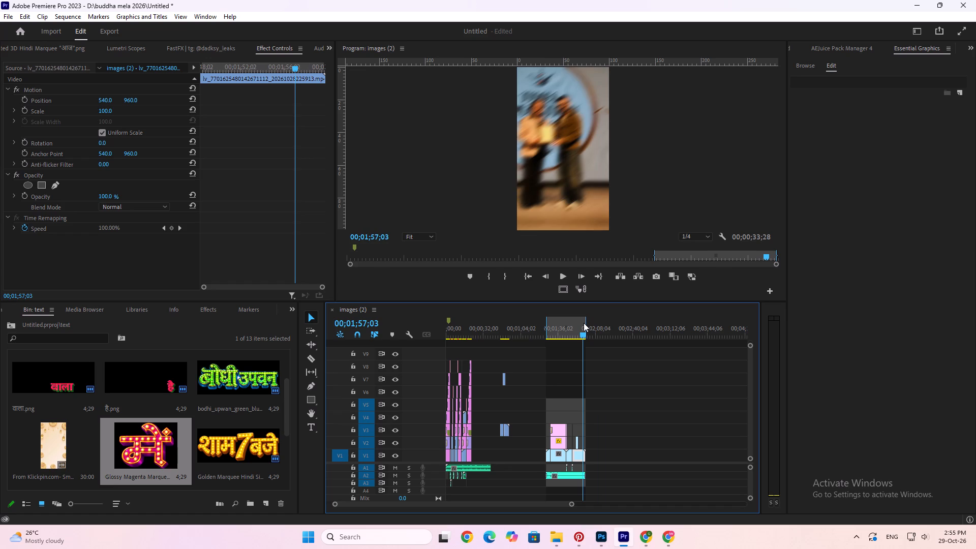
{"action": "type", "text": "=="}
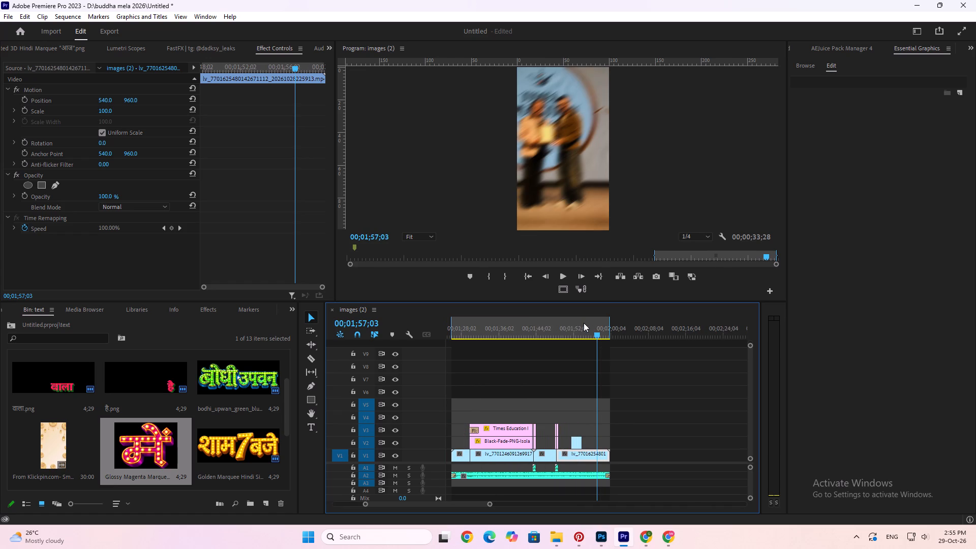
{"action": "key", "text": "space"}
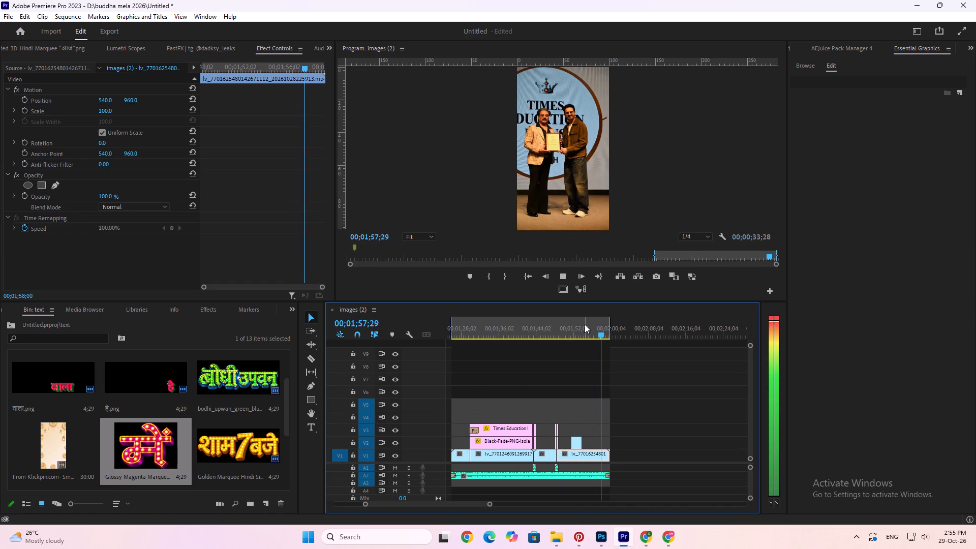
{"action": "key", "text": "space"}
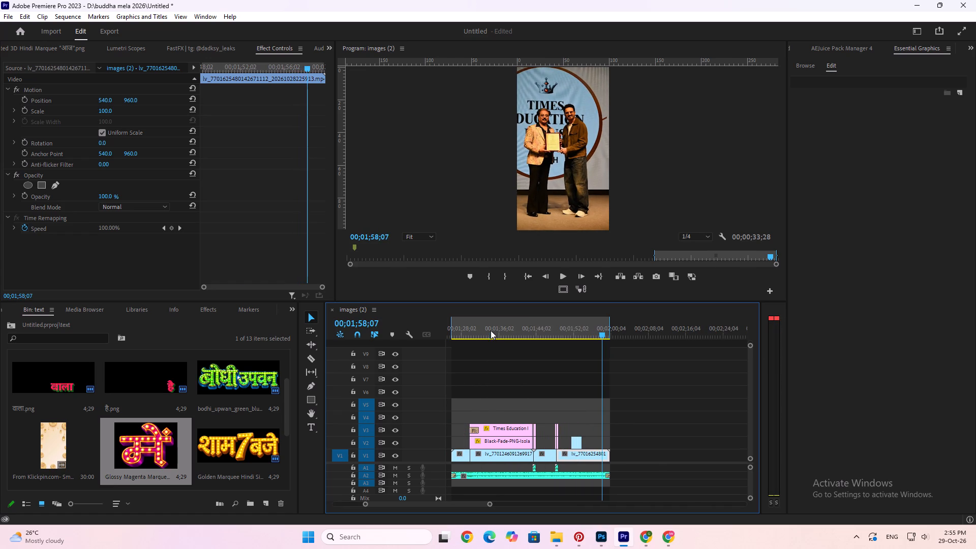
{"action": "left_click_drag", "start_coordinate": [491, 330], "coordinate": [431, 331]}
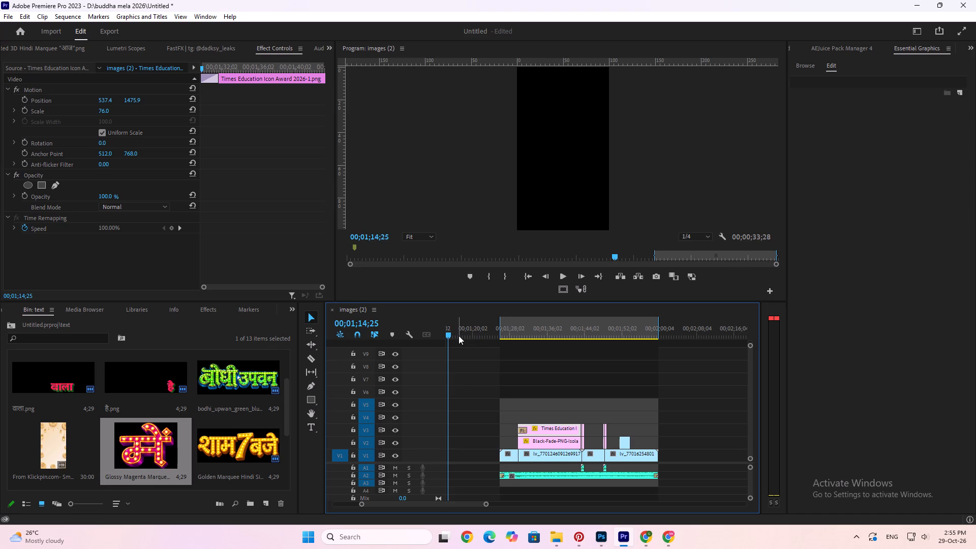
{"action": "key", "text": "minus"}
{"action": "left_click", "coordinate": [618, 335]}
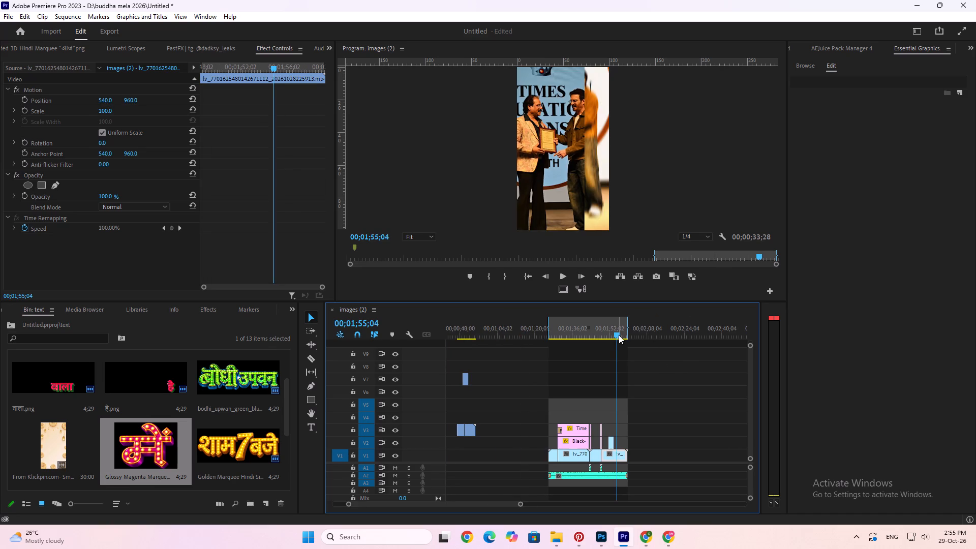
{"action": "left_click", "coordinate": [622, 335]}
{"action": "left_click", "coordinate": [624, 335]}
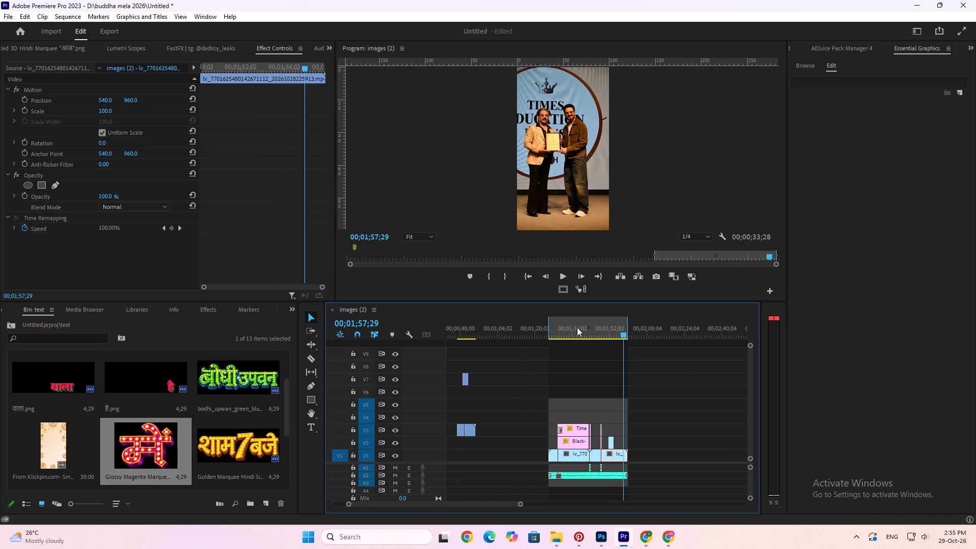
{"action": "left_click_drag", "start_coordinate": [451, 332], "coordinate": [400, 331]}
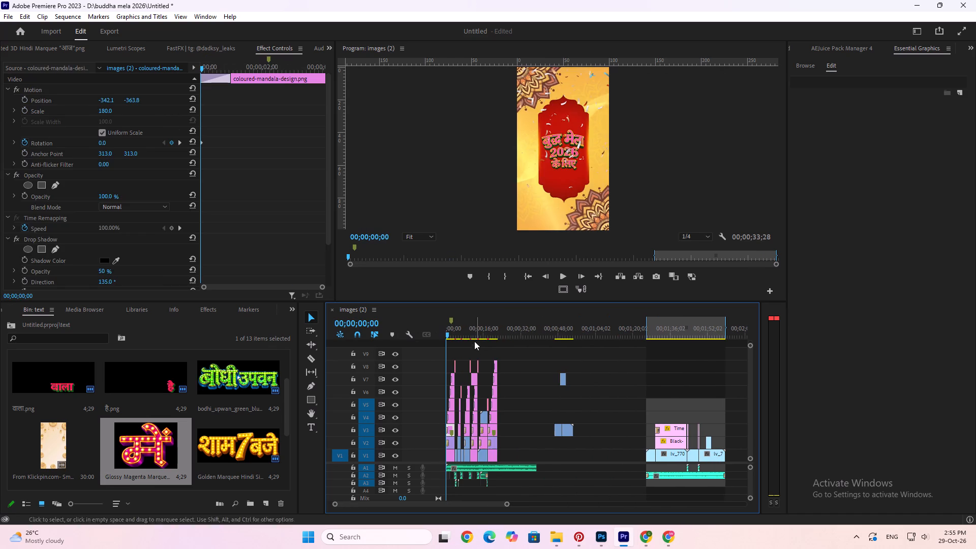
{"action": "left_click_drag", "start_coordinate": [469, 335], "coordinate": [417, 335]}
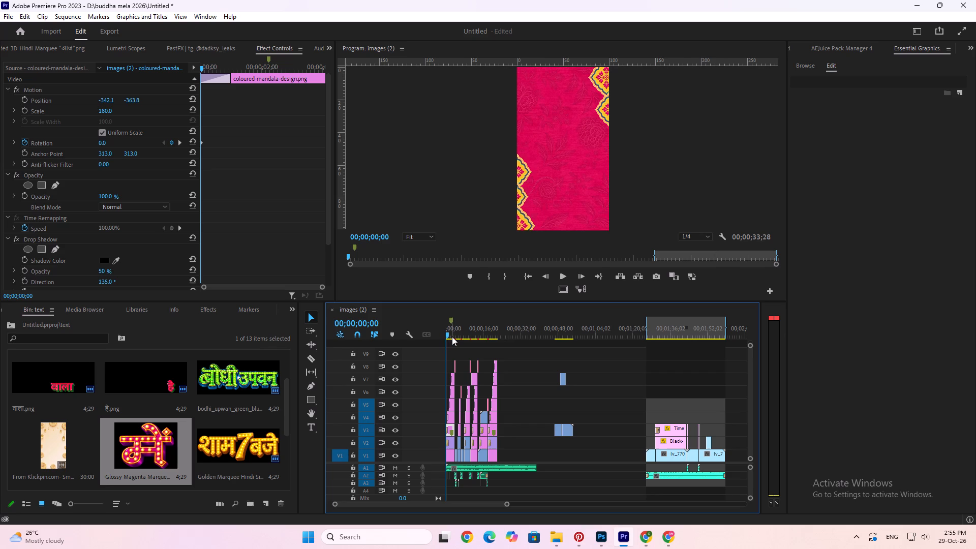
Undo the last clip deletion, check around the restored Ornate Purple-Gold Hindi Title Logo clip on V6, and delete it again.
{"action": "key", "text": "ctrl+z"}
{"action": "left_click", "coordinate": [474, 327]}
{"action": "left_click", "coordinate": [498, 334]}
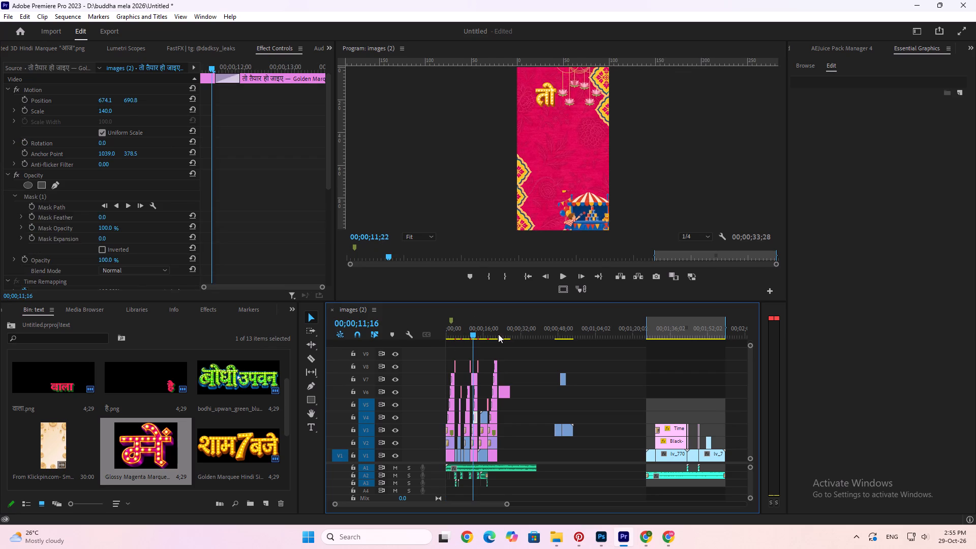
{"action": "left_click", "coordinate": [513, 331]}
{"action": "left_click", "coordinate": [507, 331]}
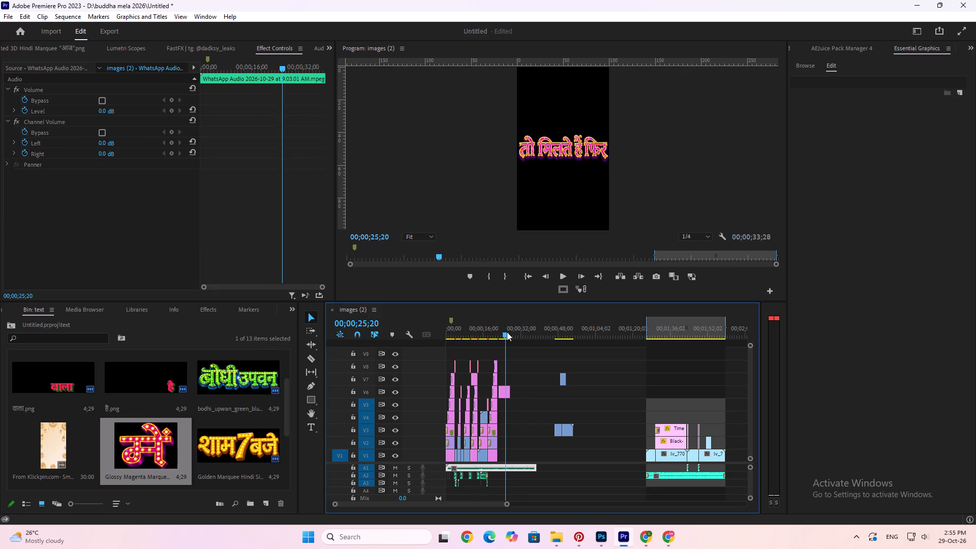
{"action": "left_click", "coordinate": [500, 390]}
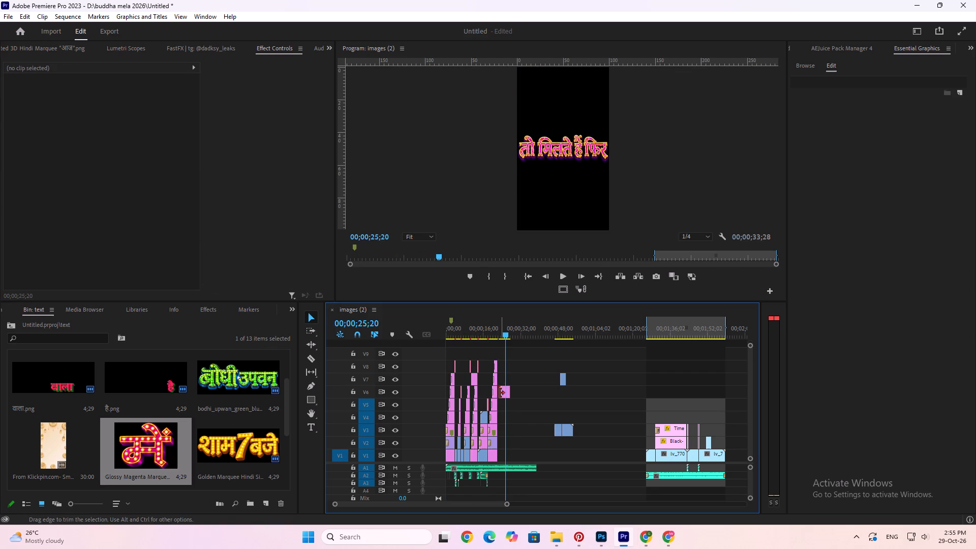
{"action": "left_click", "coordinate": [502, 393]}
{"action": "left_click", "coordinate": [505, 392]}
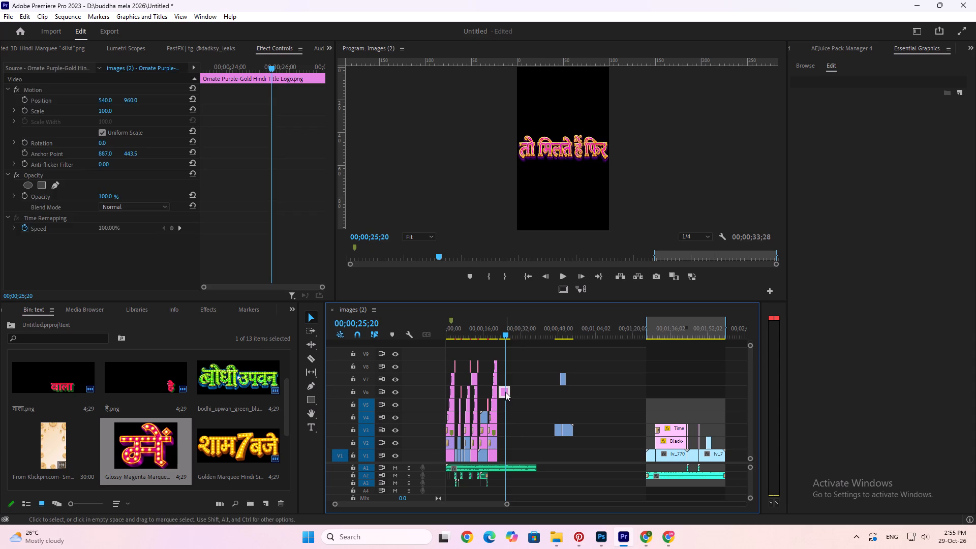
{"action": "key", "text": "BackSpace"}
Inspect the closing frames at the end of the lettering stack, around 00;00;22;04 to 00;00;22;11.
{"action": "key", "text": "Left"}
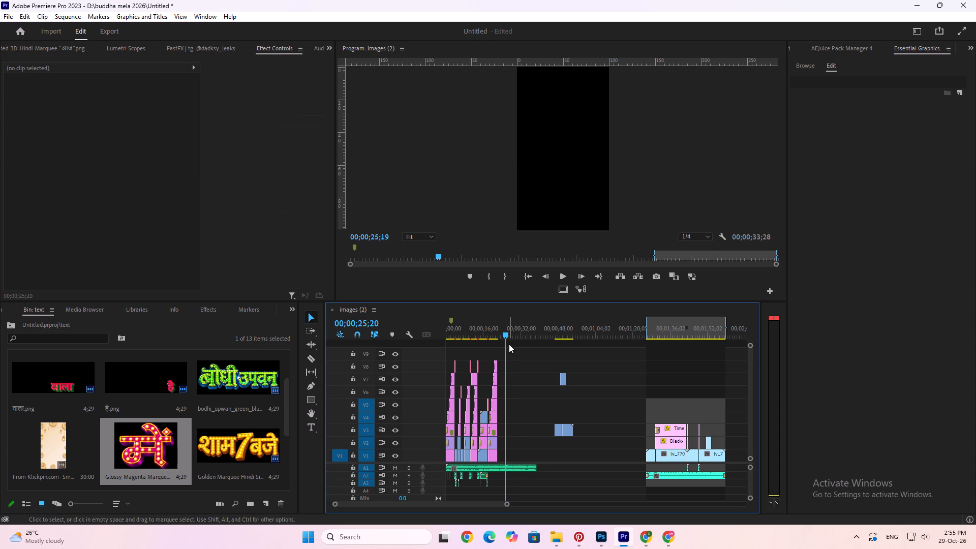
{"action": "key", "text": "equal"}
{"action": "key", "text": "equal"}
{"action": "key", "text": "equal"}
{"action": "left_click", "coordinate": [538, 334]}
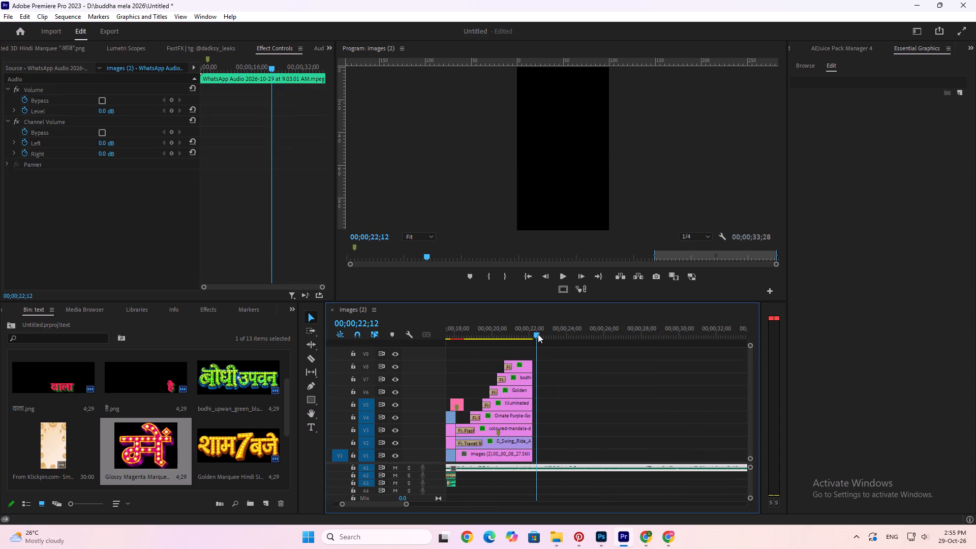
{"action": "left_click", "coordinate": [535, 331]}
{"action": "left_click", "coordinate": [535, 331]}
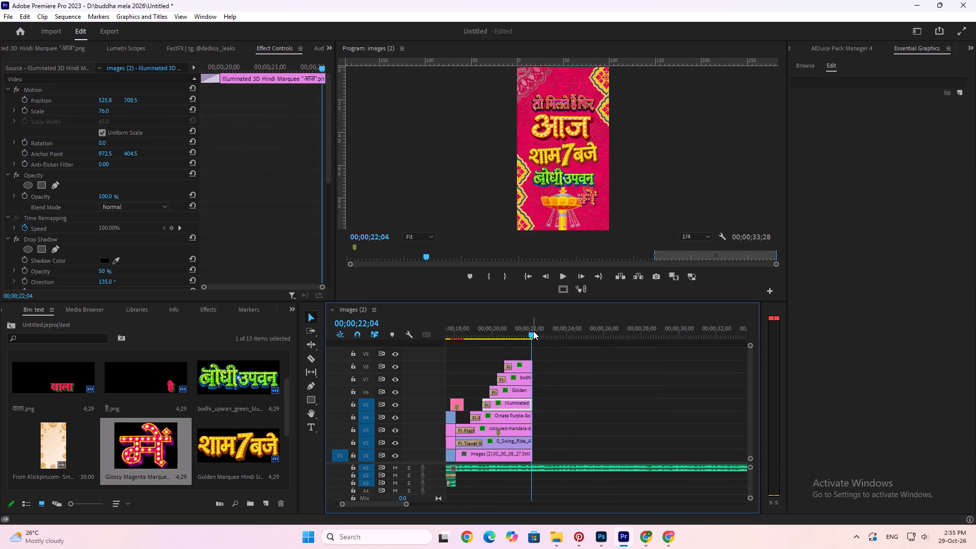
{"action": "left_click", "coordinate": [536, 331]}
Switch to File Explorer and look through the D: and E: drives for the closing video, using large thumbnails.
{"action": "key", "text": "super+d"}
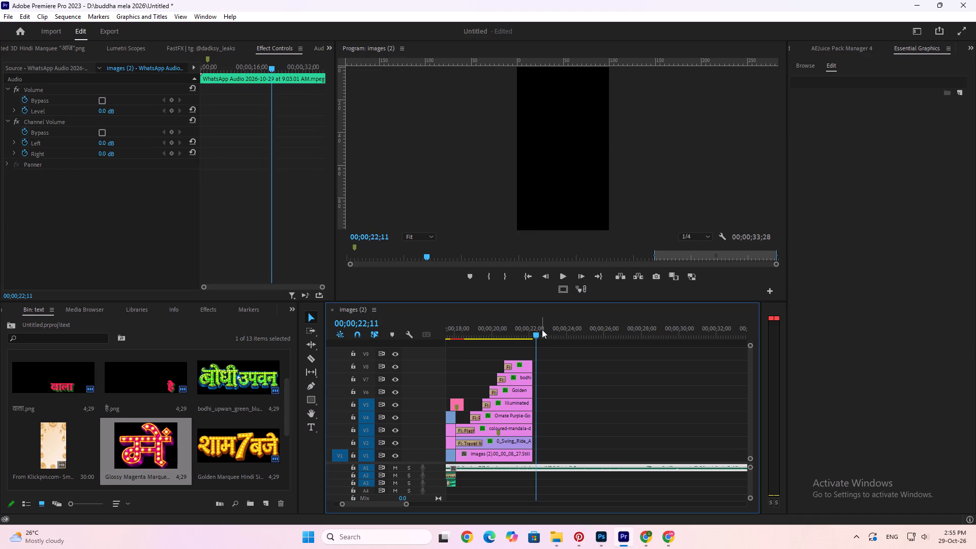
{"action": "left_click", "coordinate": [318, 123]}
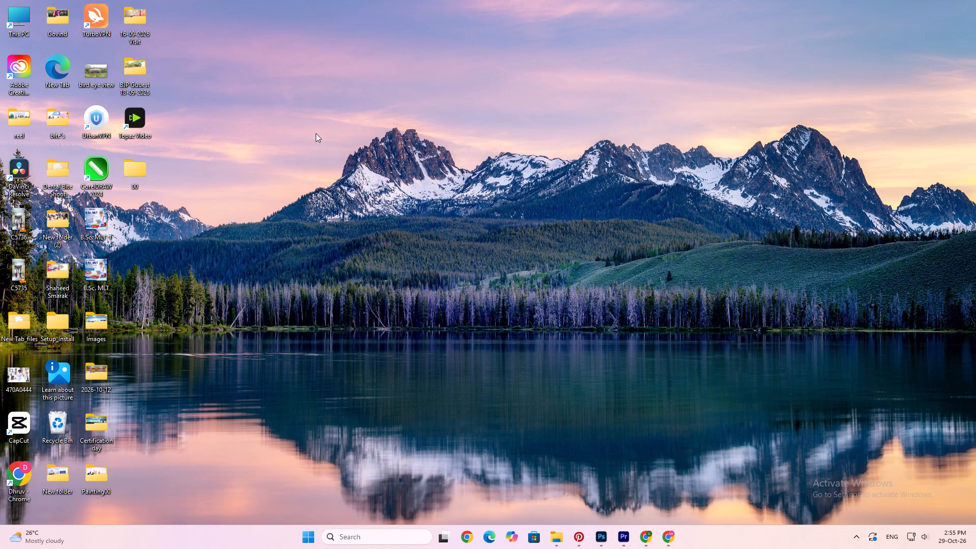
{"action": "double_click", "coordinate": [12, 29]}
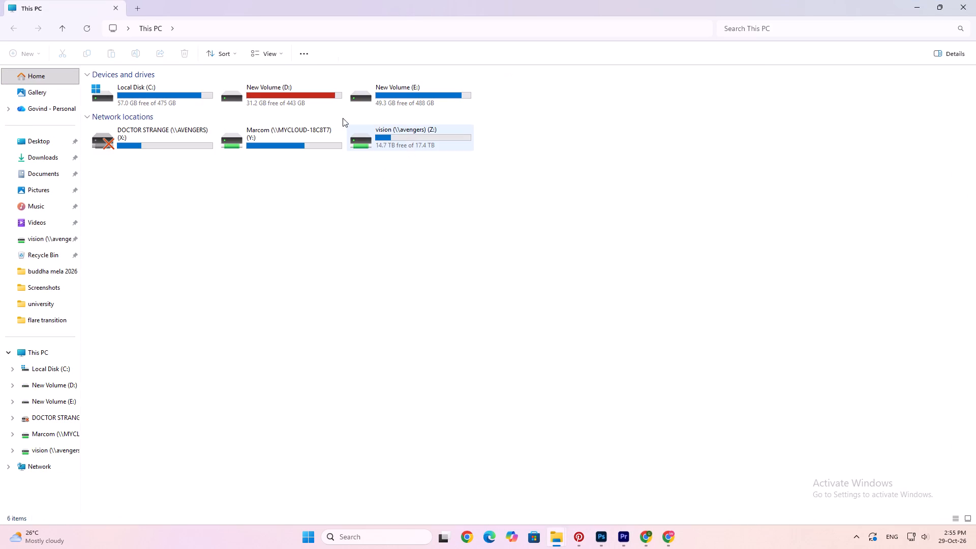
{"action": "double_click", "coordinate": [318, 96]}
{"action": "left_click", "coordinate": [690, 231]}
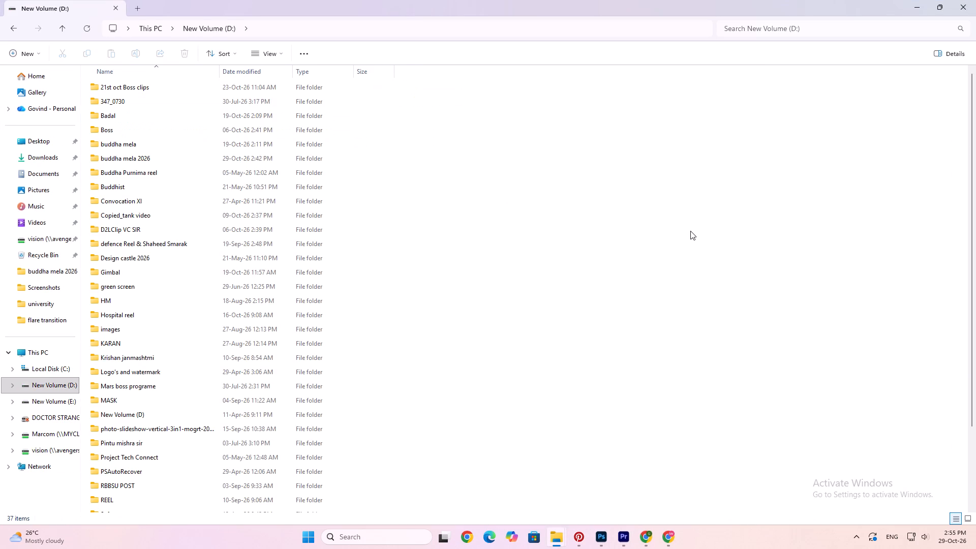
{"action": "key", "text": "ctrl+shift+2"}
{"action": "left_click", "coordinate": [545, 263]}
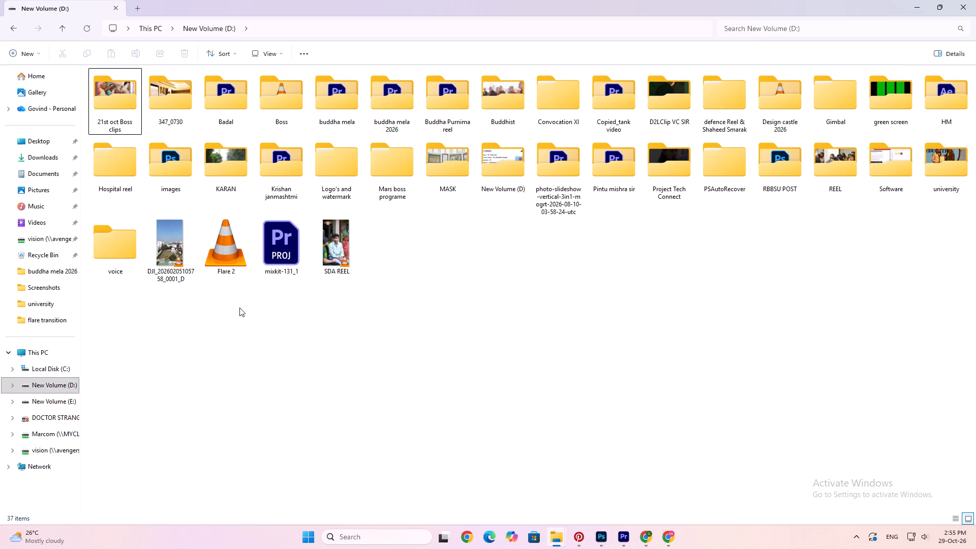
{"action": "left_click", "coordinate": [41, 397]}
{"action": "left_click", "coordinate": [551, 347]}
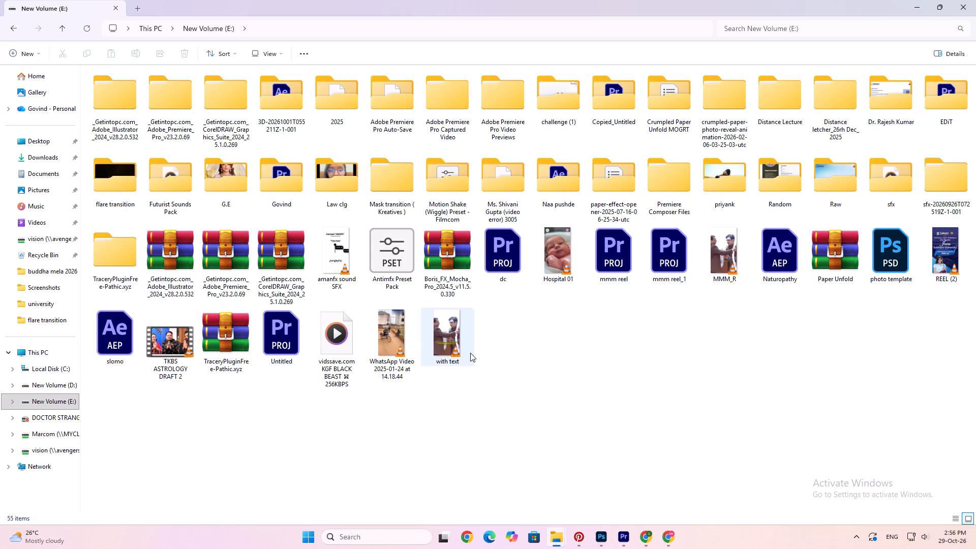
{"action": "left_click", "coordinate": [514, 347]}
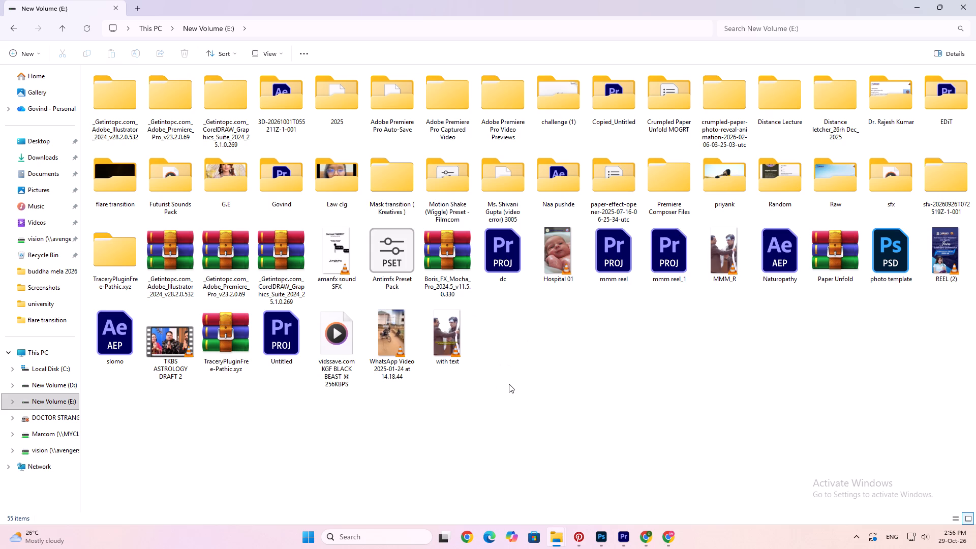
{"action": "left_click", "coordinate": [510, 383]}
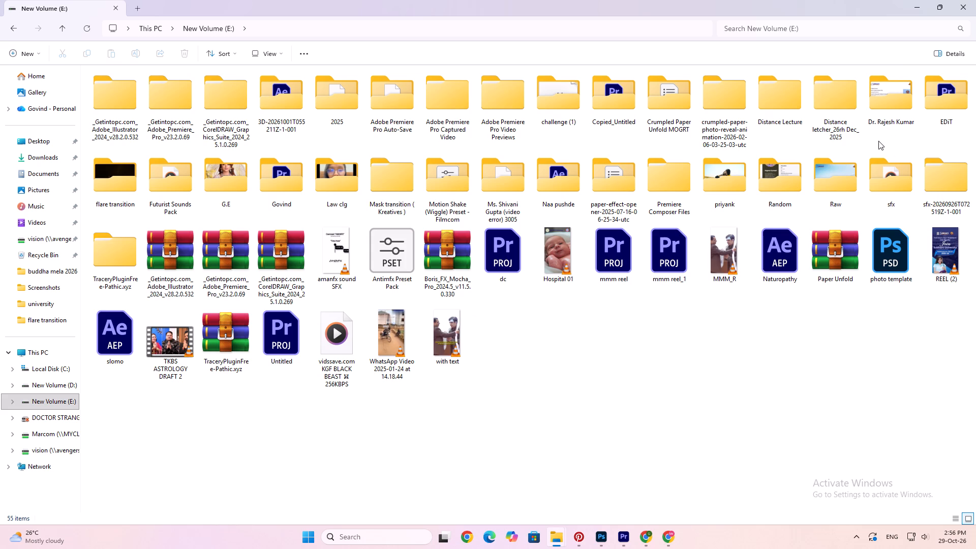
{"action": "left_click", "coordinate": [878, 141]}
{"action": "left_click", "coordinate": [614, 357]}
{"action": "left_click", "coordinate": [614, 357]}
Bring the "verticle gogo" video from the vision (Z:) network drive into the Premiere Pro sequence on V8, beyond the lettering stack.
{"action": "left_click", "coordinate": [52, 452]}
{"action": "left_click", "coordinate": [602, 188]}
{"action": "left_click", "coordinate": [812, 158]}
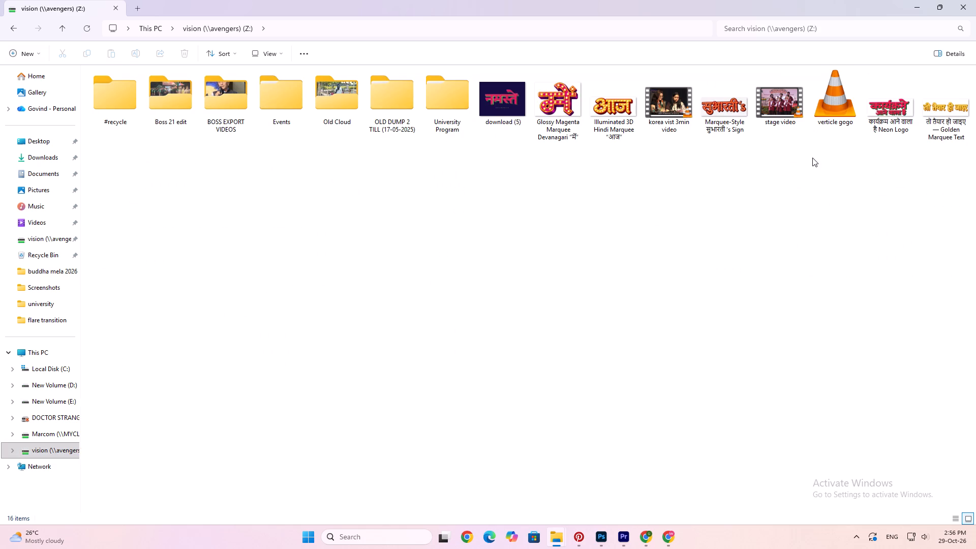
{"action": "left_click_drag", "start_coordinate": [842, 97], "coordinate": [588, 337]}
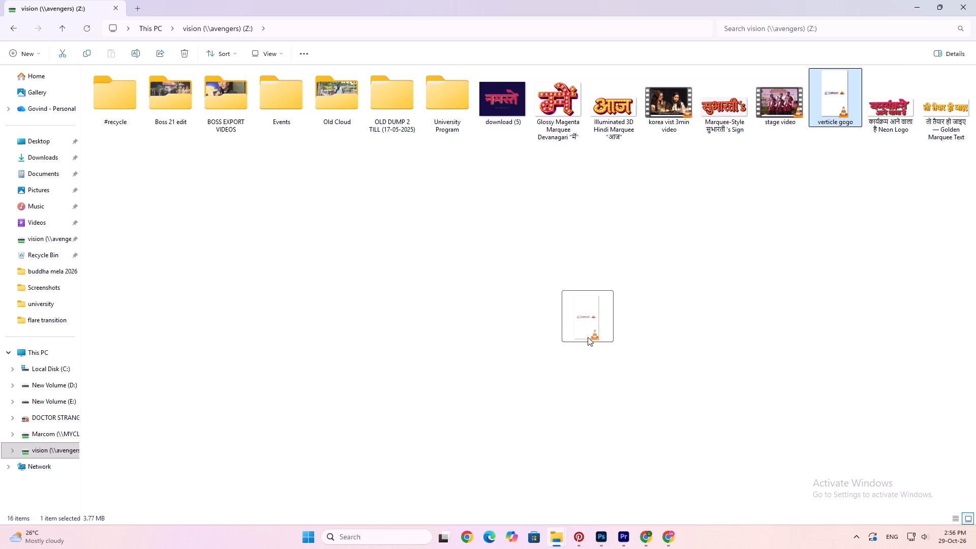
{"action": "left_click_drag", "start_coordinate": [588, 337], "coordinate": [568, 326]}
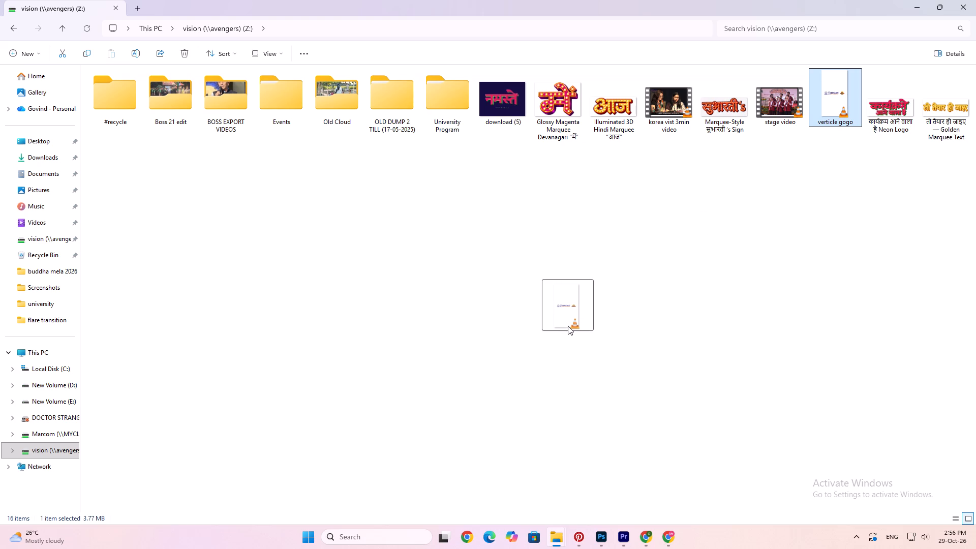
{"action": "left_click_drag", "start_coordinate": [568, 326], "coordinate": [602, 380]}
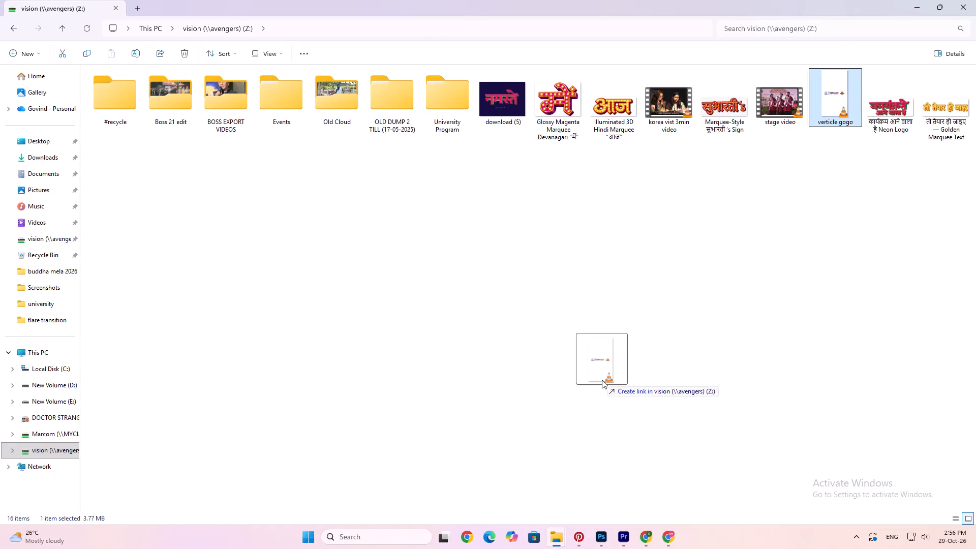
{"action": "left_click_drag", "start_coordinate": [602, 380], "coordinate": [558, 300]}
{"action": "key", "text": "alt+Tab"}
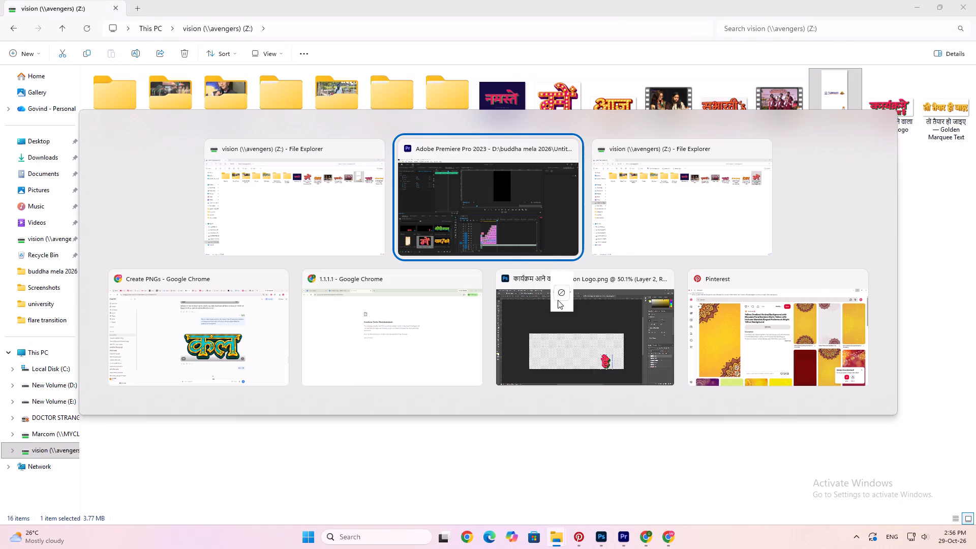
{"action": "left_click_drag", "start_coordinate": [558, 300], "coordinate": [544, 373]}
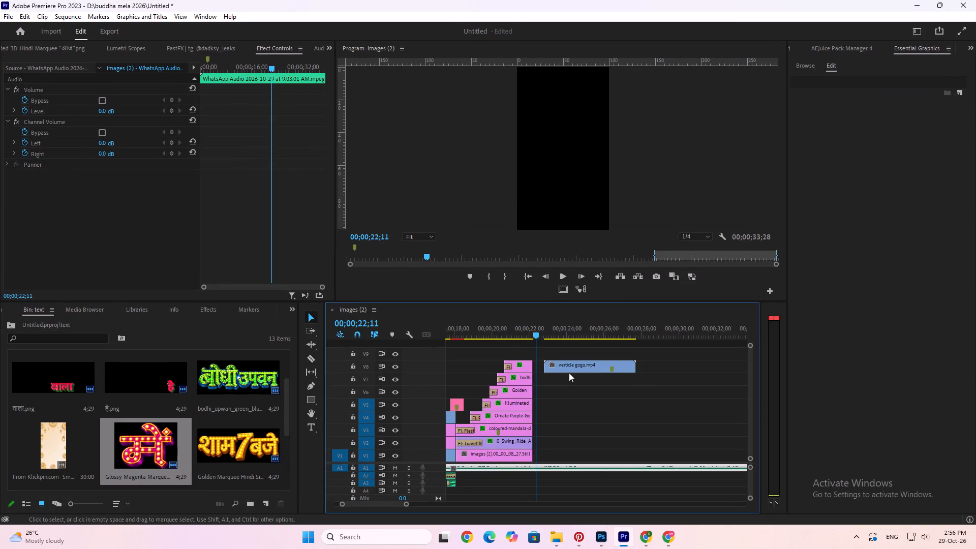
Move the verticle gogo.mp4 clip earlier on V8 to the end of the lettering stack, at about 00;00;22;06.
{"action": "left_click_drag", "start_coordinate": [568, 367], "coordinate": [558, 370]}
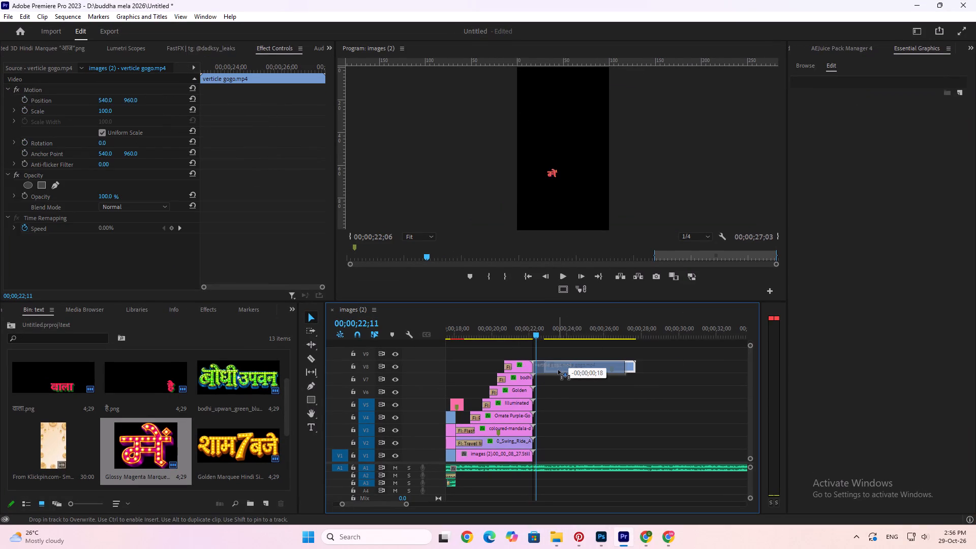
{"action": "left_click_drag", "start_coordinate": [558, 370], "coordinate": [557, 371]}
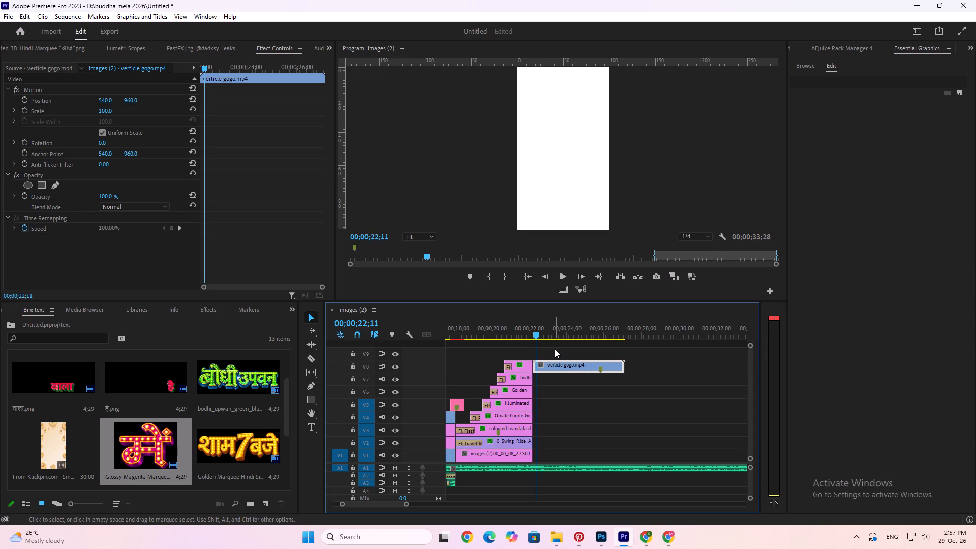
Shorten the end of the verticle gogo.mp4 clip on V8 to just past 00;00;26;00.
{"action": "left_click_drag", "start_coordinate": [623, 365], "coordinate": [608, 374]}
Split verticle gogo.mp4 on V8 at 00;00;22;16 and delete the short opening piece before the cut.
{"action": "left_click", "coordinate": [538, 332]}
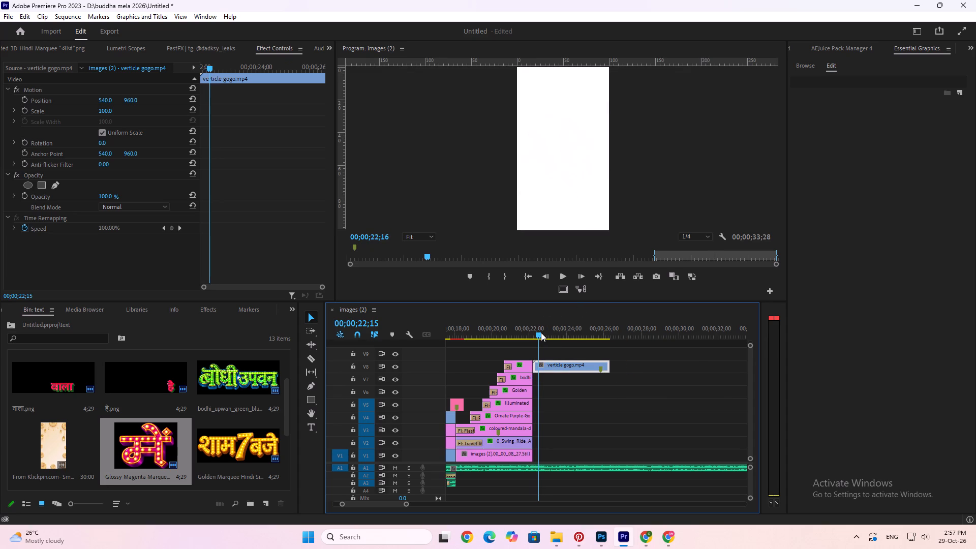
{"action": "left_click", "coordinate": [551, 365]}
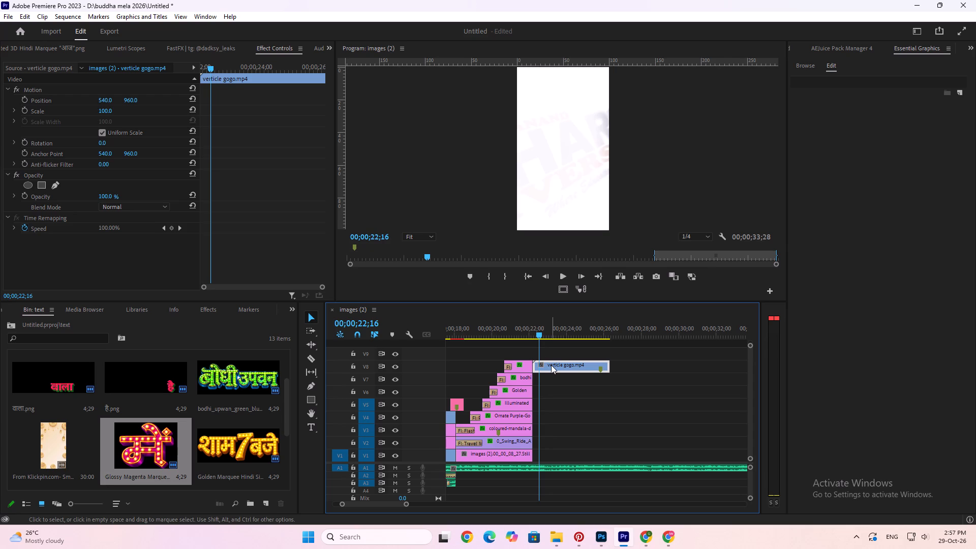
{"action": "key", "text": "ctrl+k"}
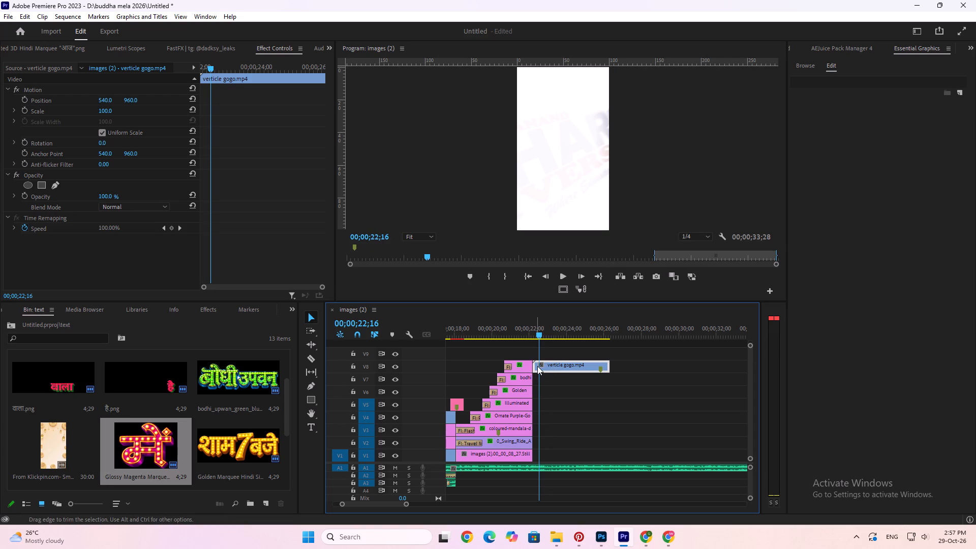
{"action": "left_click", "coordinate": [539, 365]}
{"action": "key", "text": "ctrl+k"}
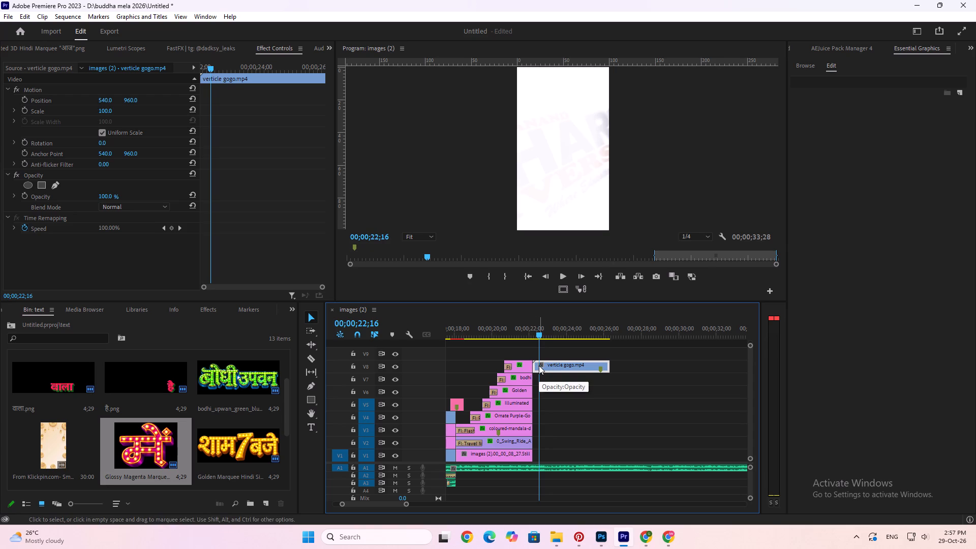
{"action": "left_click", "coordinate": [550, 367]}
{"action": "key", "text": "ctrl+k"}
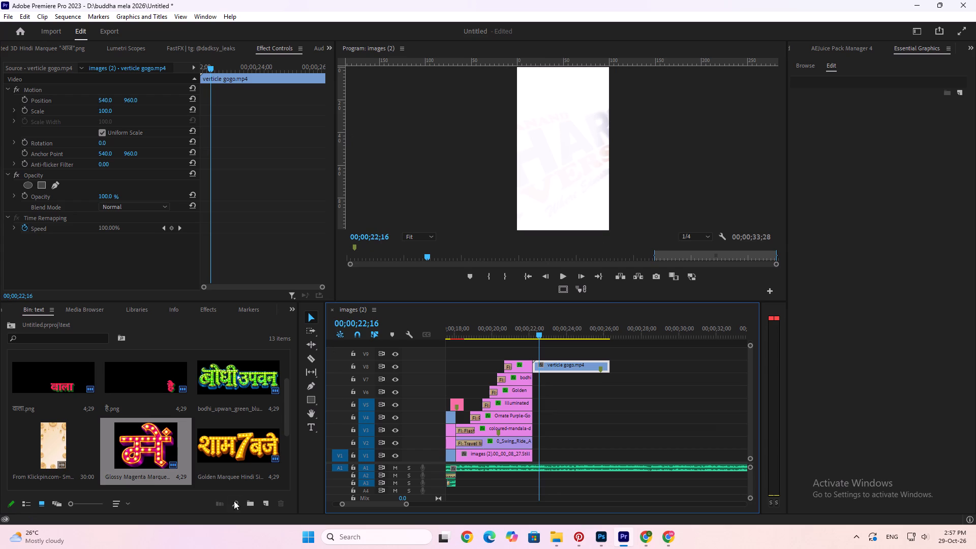
{"action": "left_click", "coordinate": [311, 359]}
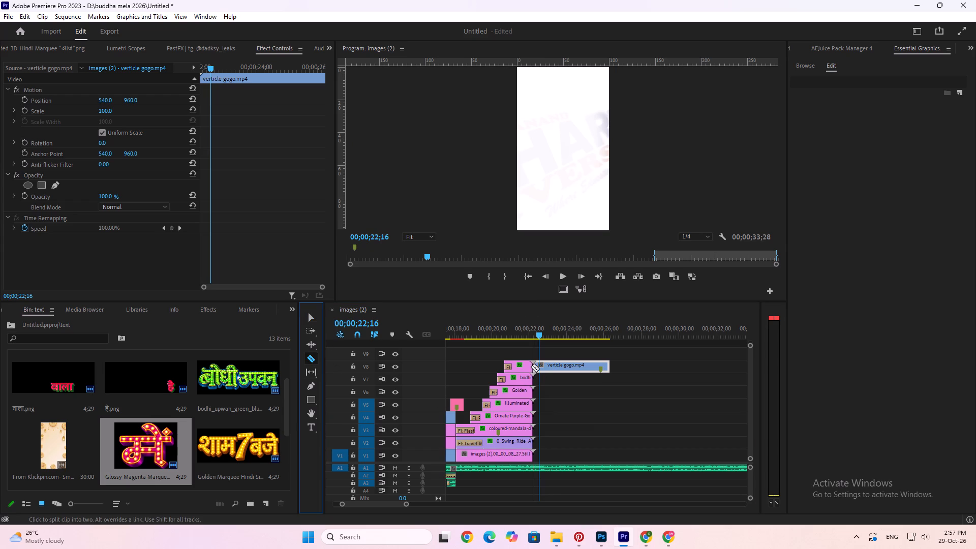
{"action": "left_click", "coordinate": [539, 365]}
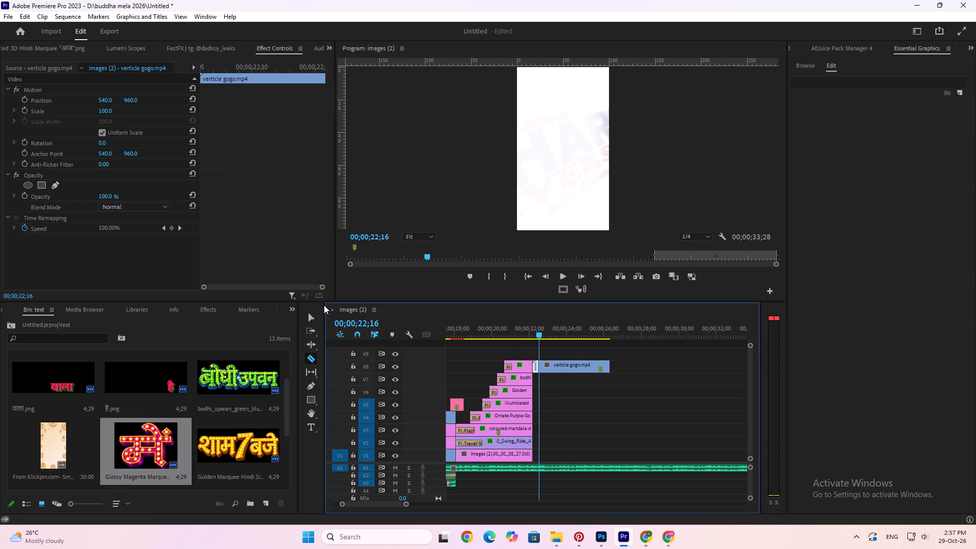
{"action": "left_click", "coordinate": [313, 315]}
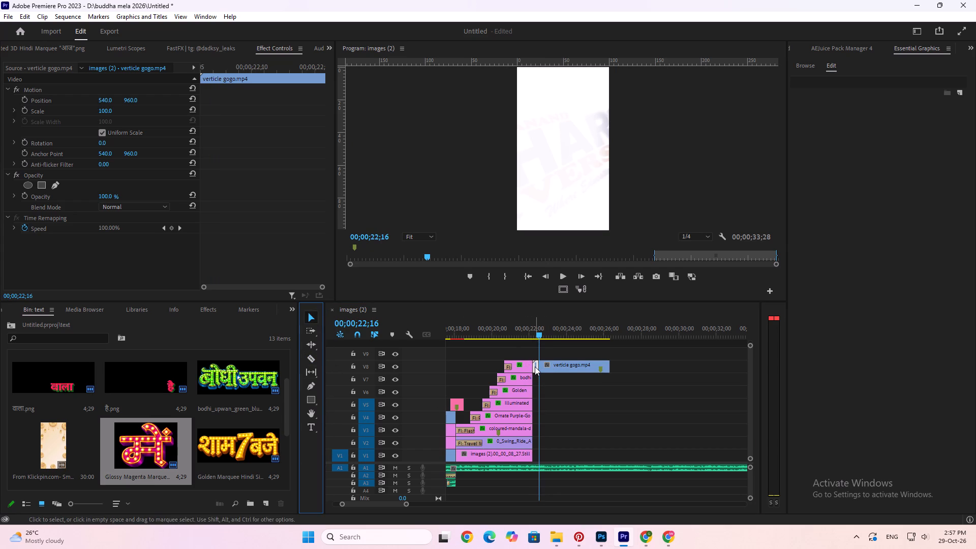
{"action": "left_click", "coordinate": [535, 367]}
{"action": "key", "text": "BackSpace"}
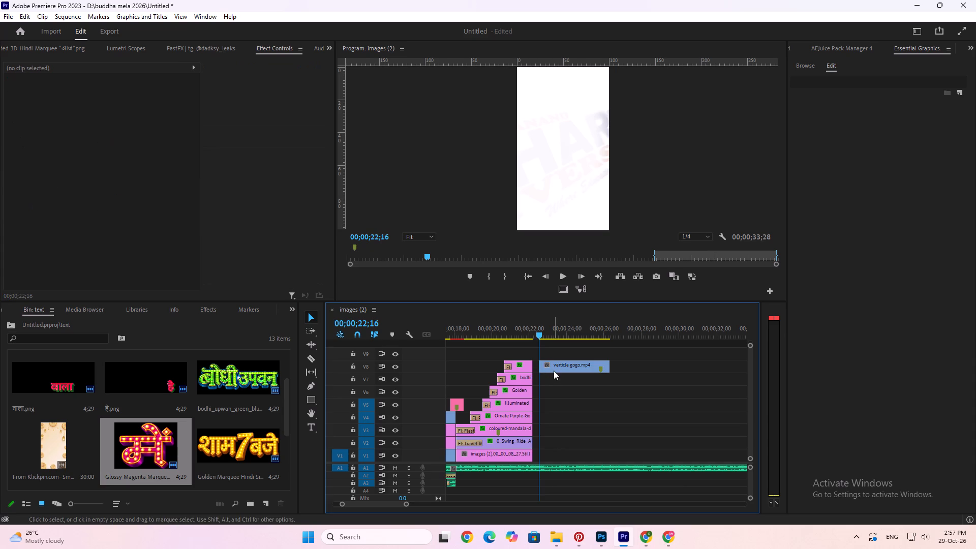
Move the remaining verticle gogo.mp4 clip earlier on V8 so it butts against the end of the lettering stack.
{"action": "left_click_drag", "start_coordinate": [560, 366], "coordinate": [536, 451]}
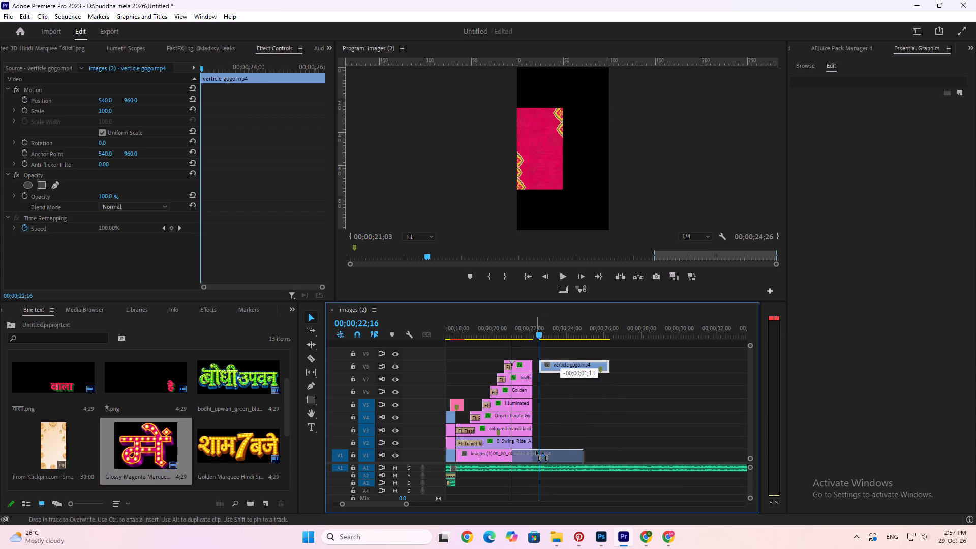
{"action": "left_click_drag", "start_coordinate": [536, 451], "coordinate": [535, 453]}
{"action": "left_click_drag", "start_coordinate": [535, 453], "coordinate": [554, 365]}
Play the ending from about 00;00;19;14 and trim the end of verticle gogo.mp4 to 00;00;25;18.
{"action": "left_click", "coordinate": [483, 328]}
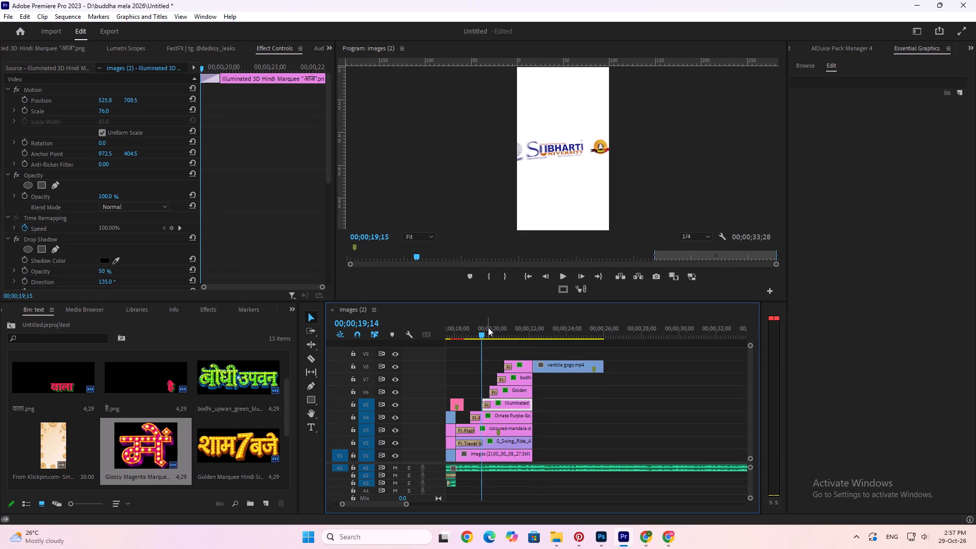
{"action": "key", "text": "space"}
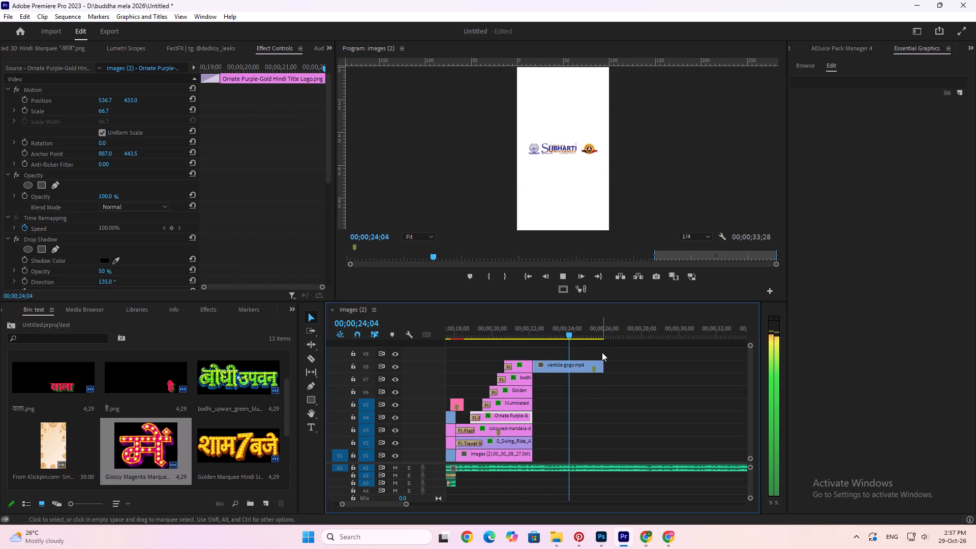
{"action": "key", "text": "space"}
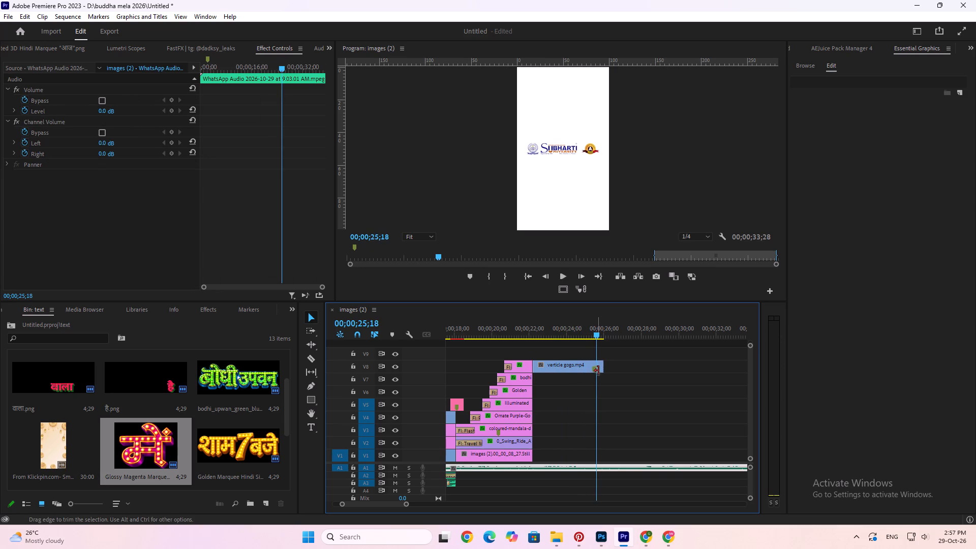
{"action": "left_click_drag", "start_coordinate": [602, 365], "coordinate": [595, 365]}
{"action": "right_click", "coordinate": [595, 365]}
{"action": "left_click", "coordinate": [604, 367]}
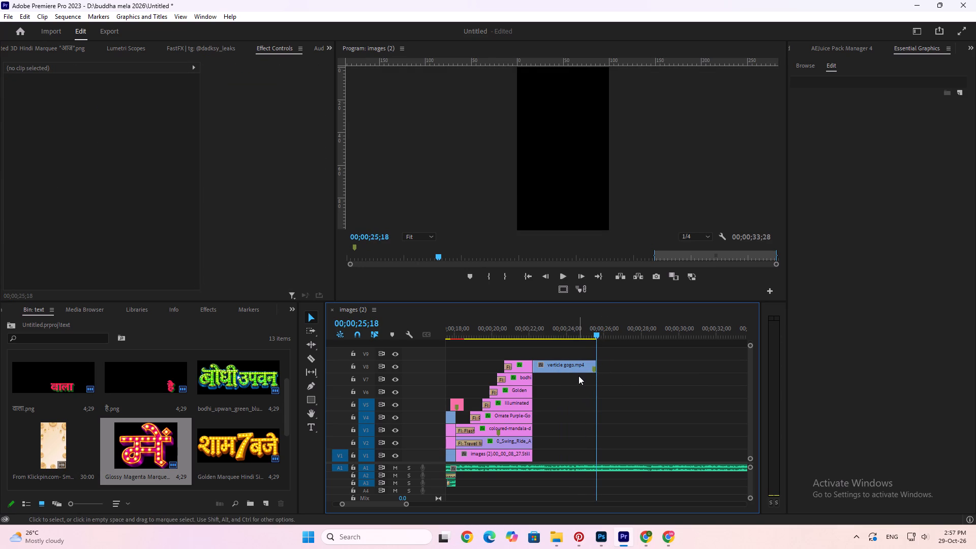
Copy the group of short sound clips on A2 beneath the opening lettering stack, between about 00;00;00;15 and 00;00;02;15.
{"action": "key", "text": "minus"}
{"action": "left_click_drag", "start_coordinate": [506, 329], "coordinate": [434, 322]}
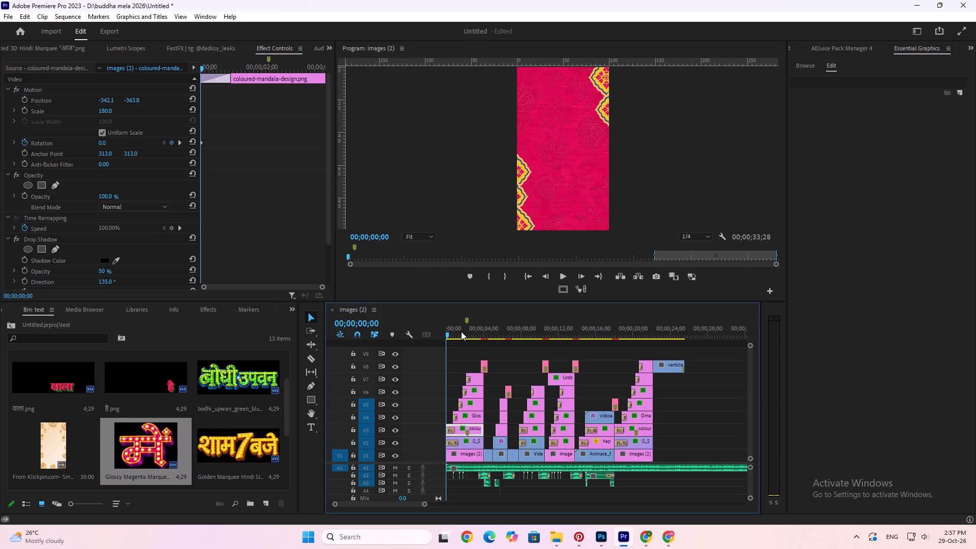
{"action": "left_click_drag", "start_coordinate": [451, 331], "coordinate": [462, 336]}
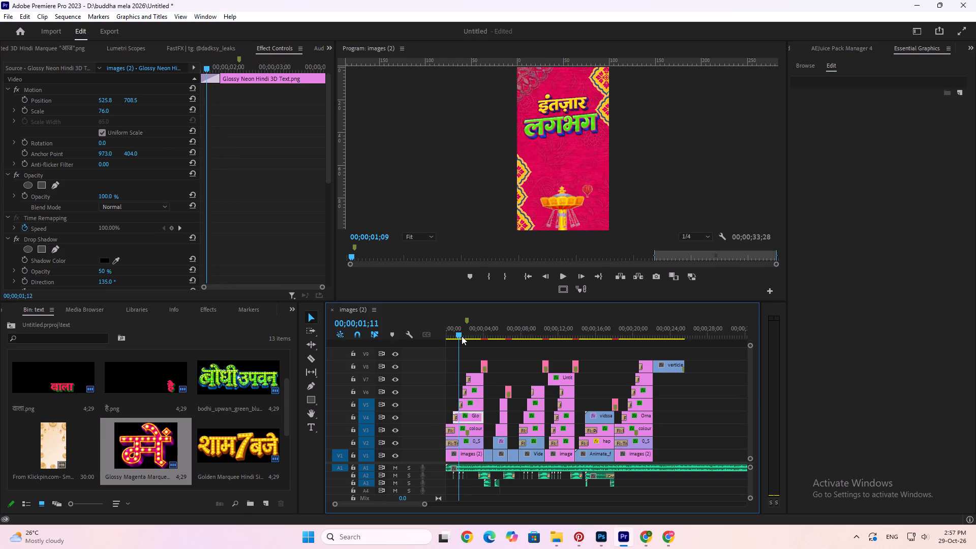
{"action": "left_click_drag", "start_coordinate": [462, 336], "coordinate": [474, 338]}
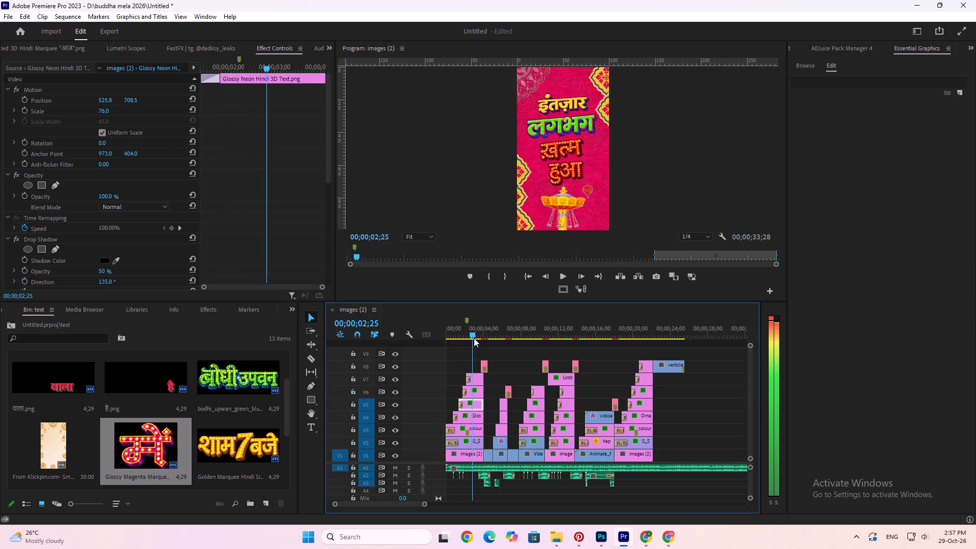
{"action": "left_click_drag", "start_coordinate": [474, 338], "coordinate": [474, 338]}
{"action": "left_click", "coordinate": [464, 475]}
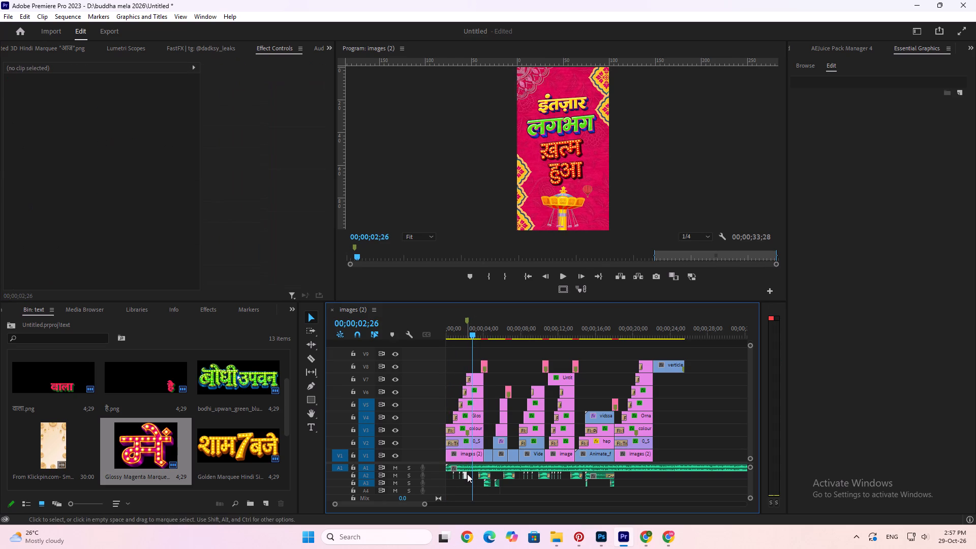
{"action": "key", "text": "equal"}
{"action": "key", "text": "equal"}
{"action": "key", "text": "equal"}
{"action": "key", "text": "equal"}
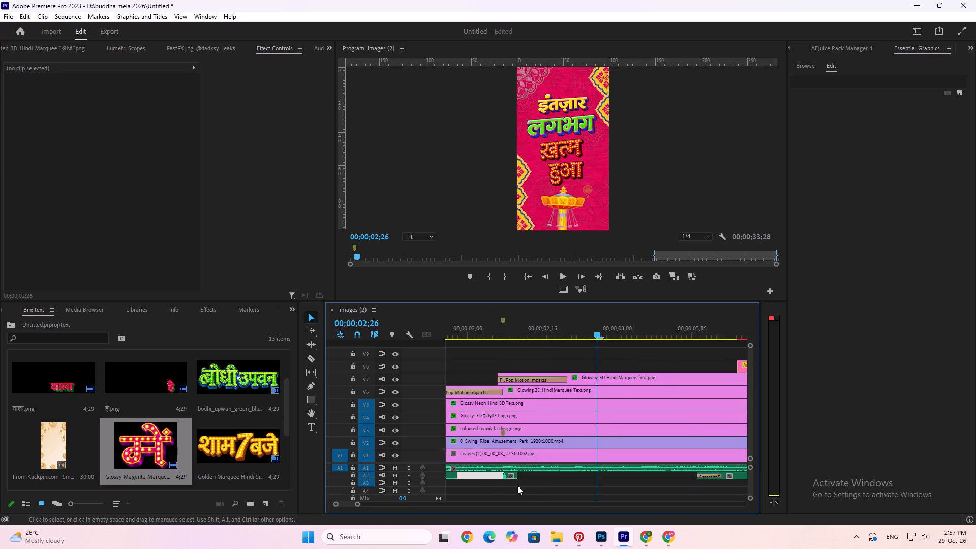
{"action": "type", "text": "--"}
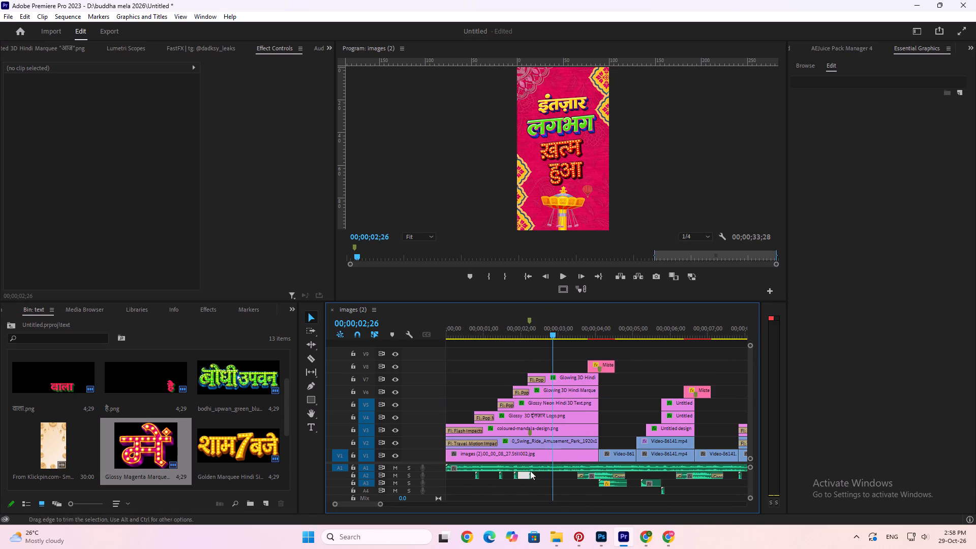
{"action": "key", "text": "minus"}
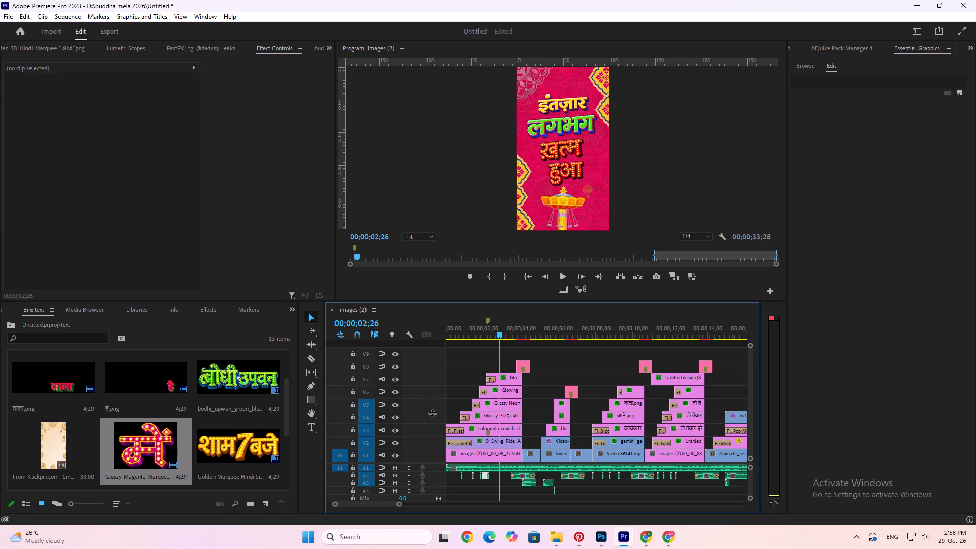
{"action": "left_click_drag", "start_coordinate": [495, 476], "coordinate": [456, 482]}
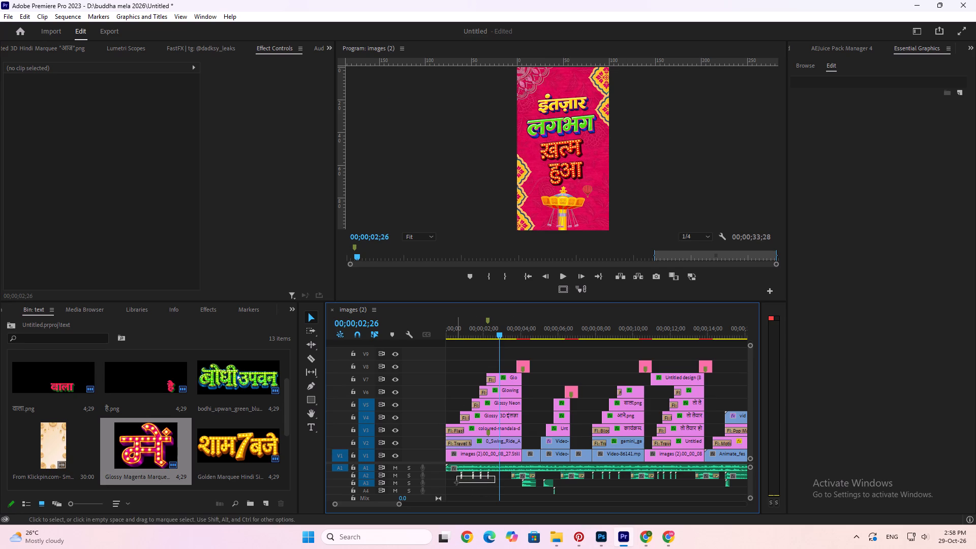
{"action": "left_click_drag", "start_coordinate": [456, 482], "coordinate": [456, 483]}
{"action": "key", "text": "ctrl+c"}
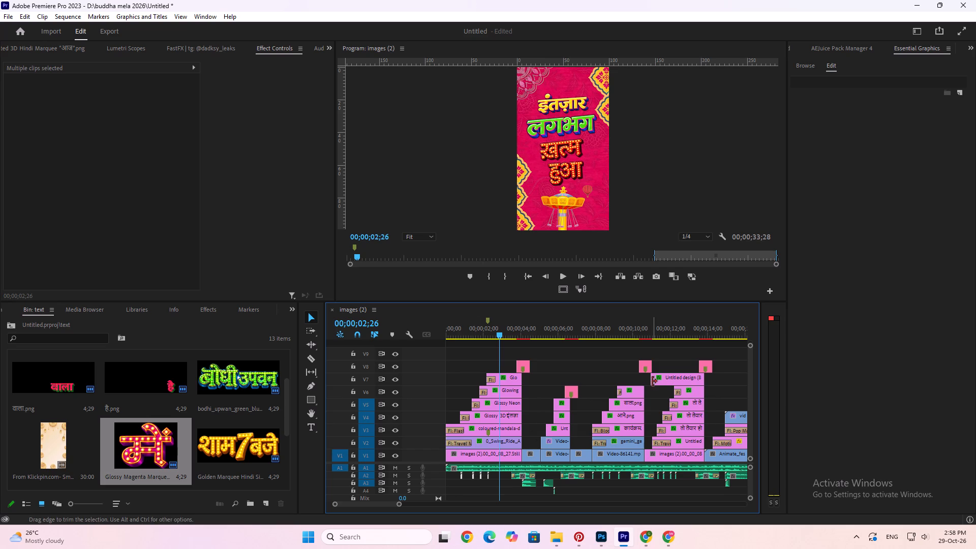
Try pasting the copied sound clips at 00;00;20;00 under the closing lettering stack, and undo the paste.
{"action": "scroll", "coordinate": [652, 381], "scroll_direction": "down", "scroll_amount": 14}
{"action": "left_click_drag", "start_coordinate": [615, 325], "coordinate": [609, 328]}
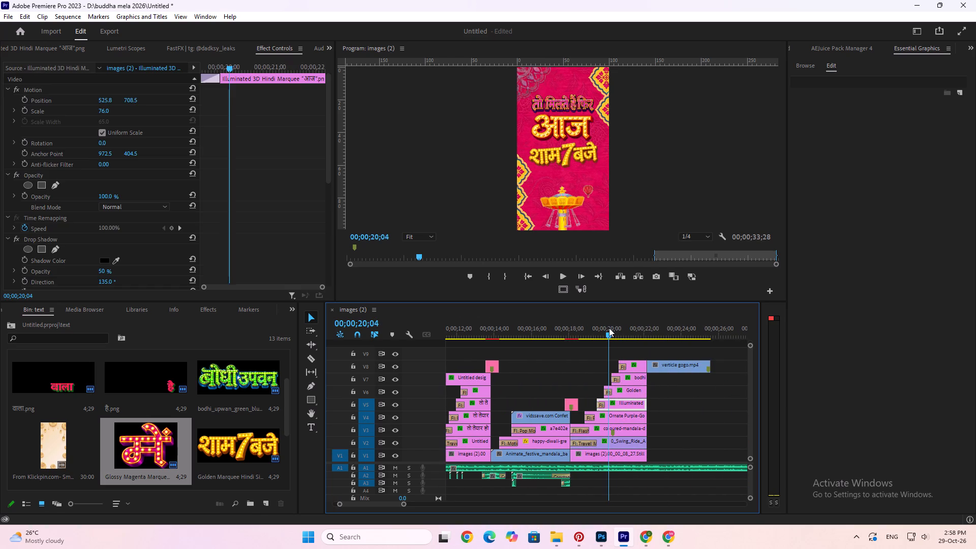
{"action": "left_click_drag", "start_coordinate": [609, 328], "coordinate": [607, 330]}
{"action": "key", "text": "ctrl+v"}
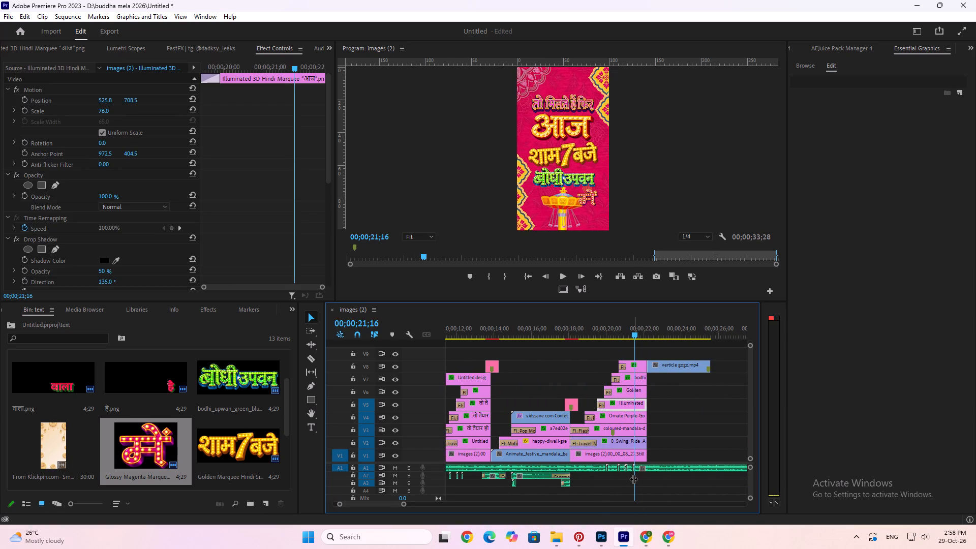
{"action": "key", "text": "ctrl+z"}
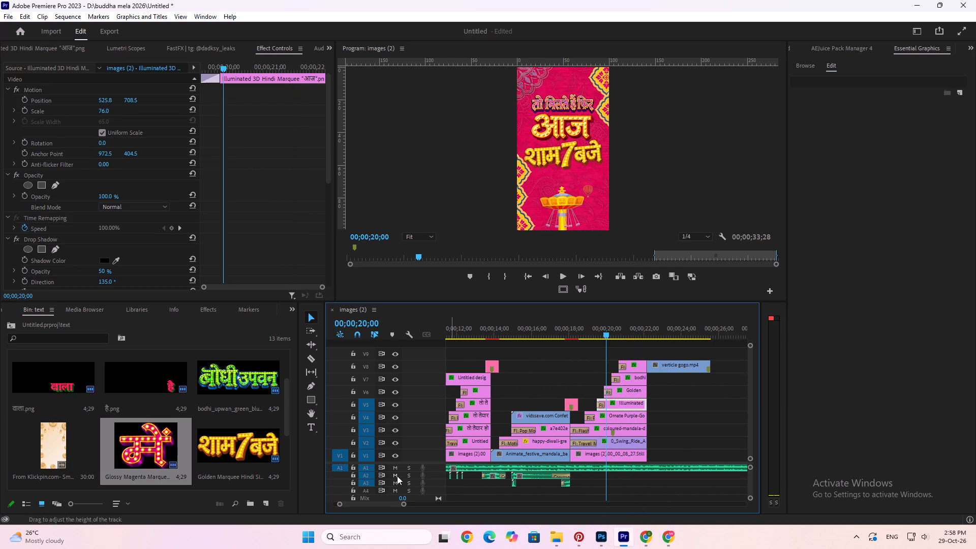
Paste the copied sound clips onto A4 at 00;00;20;00, keeping audio tracks A1 to A3 locked only during the paste.
{"action": "left_click_drag", "start_coordinate": [351, 467], "coordinate": [351, 495]}
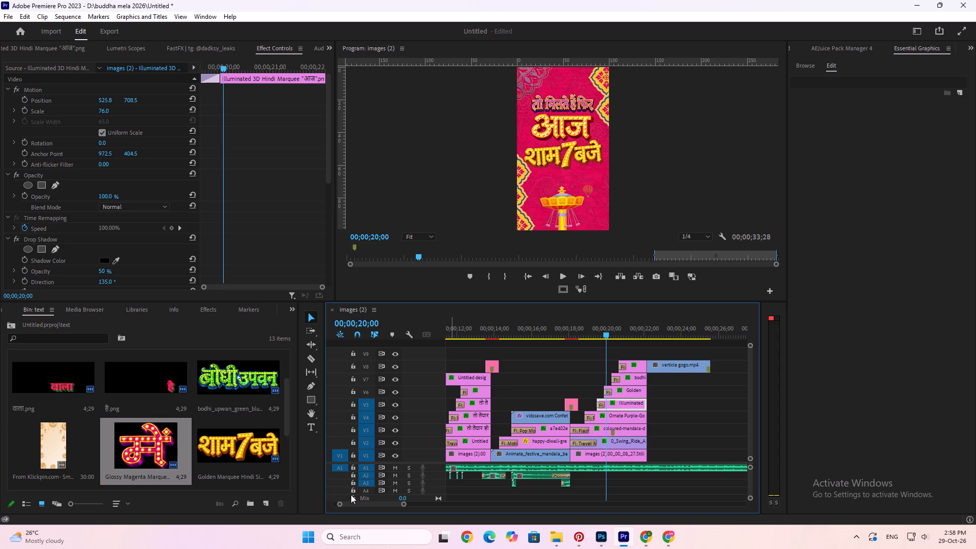
{"action": "left_click_drag", "start_coordinate": [351, 495], "coordinate": [353, 479]}
{"action": "left_click", "coordinate": [353, 466]}
{"action": "left_click", "coordinate": [349, 478]}
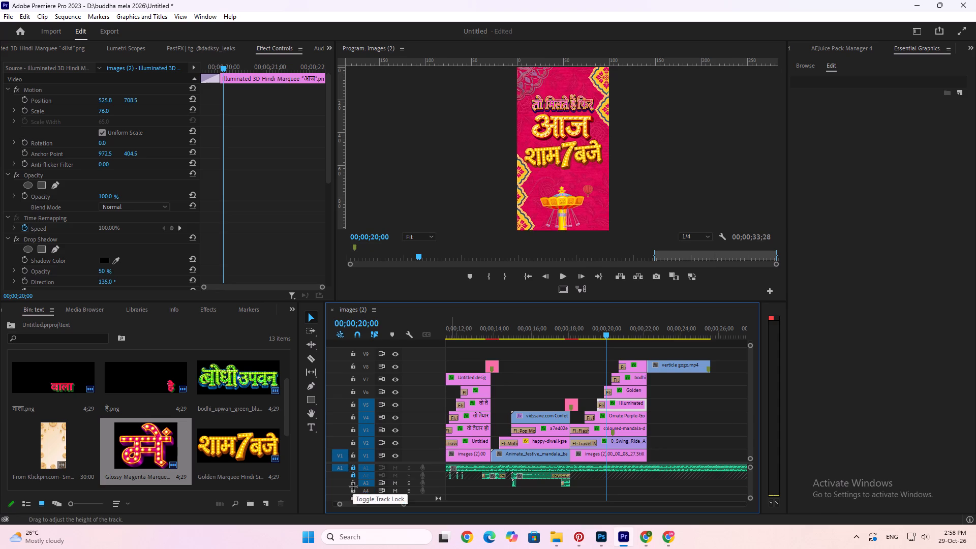
{"action": "left_click", "coordinate": [354, 483]}
{"action": "left_click", "coordinate": [352, 491]}
{"action": "left_click", "coordinate": [352, 495]}
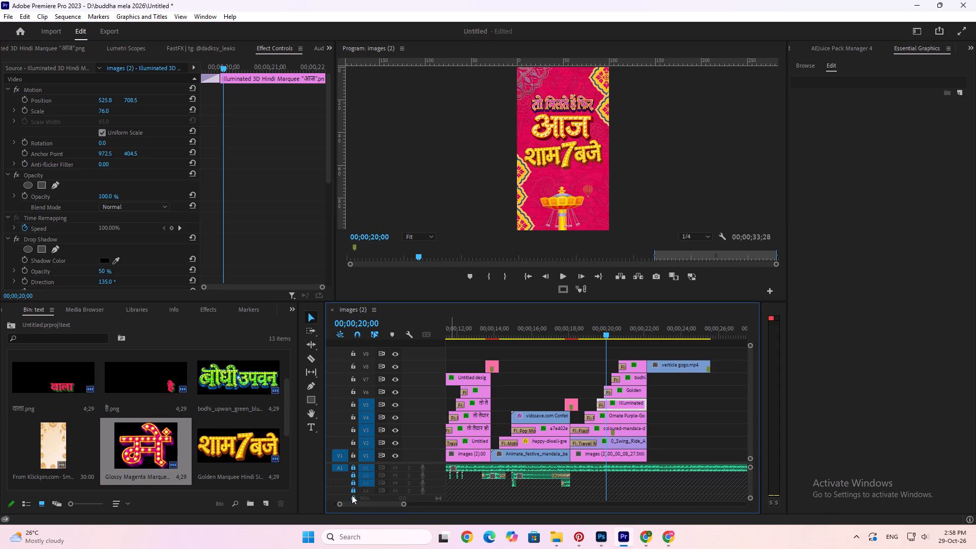
{"action": "left_click", "coordinate": [352, 497]}
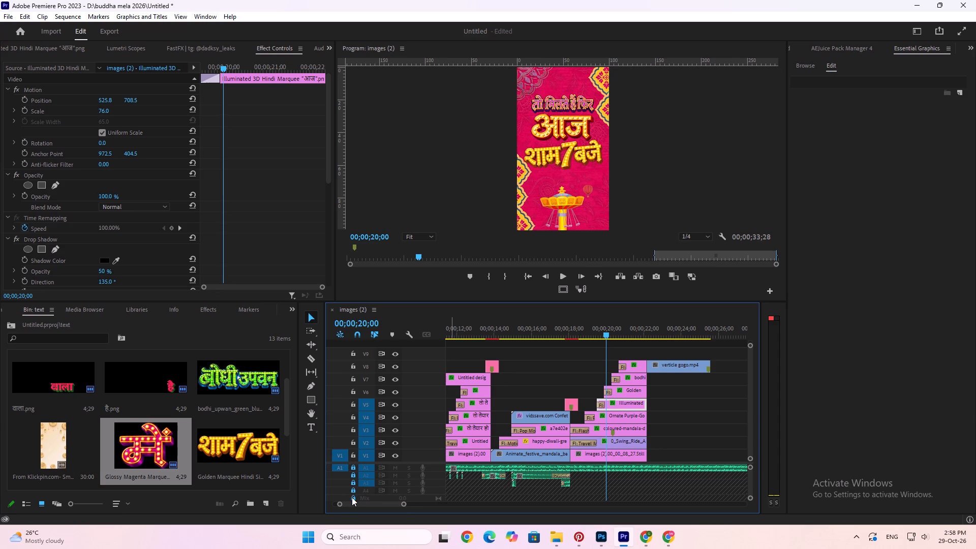
{"action": "left_click", "coordinate": [357, 490]}
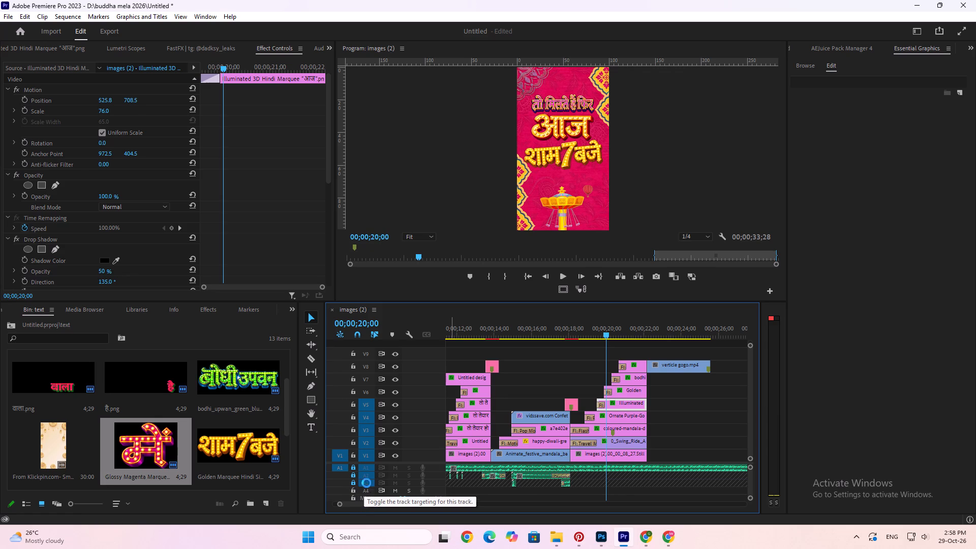
{"action": "key", "text": "ctrl+v"}
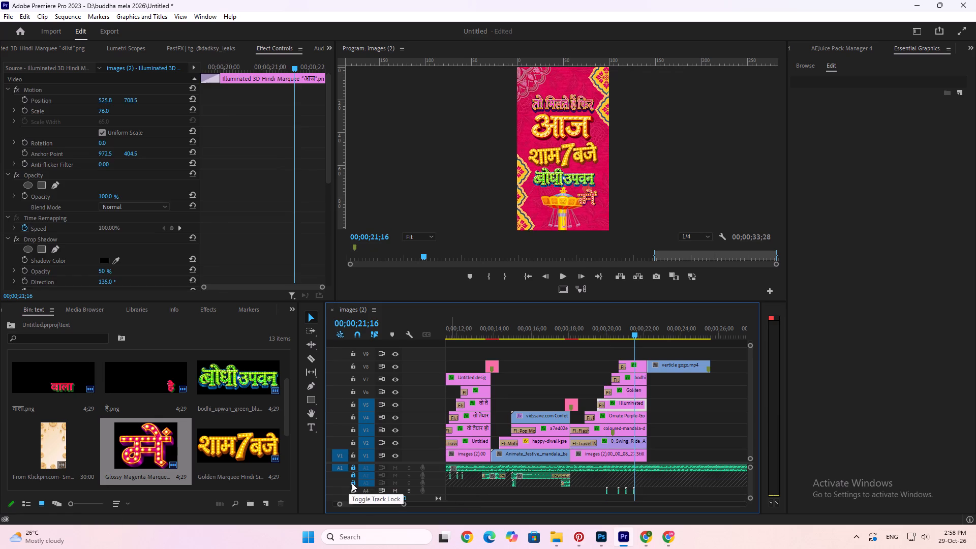
{"action": "left_click", "coordinate": [352, 483]}
{"action": "left_click", "coordinate": [352, 475]}
{"action": "left_click", "coordinate": [354, 468]}
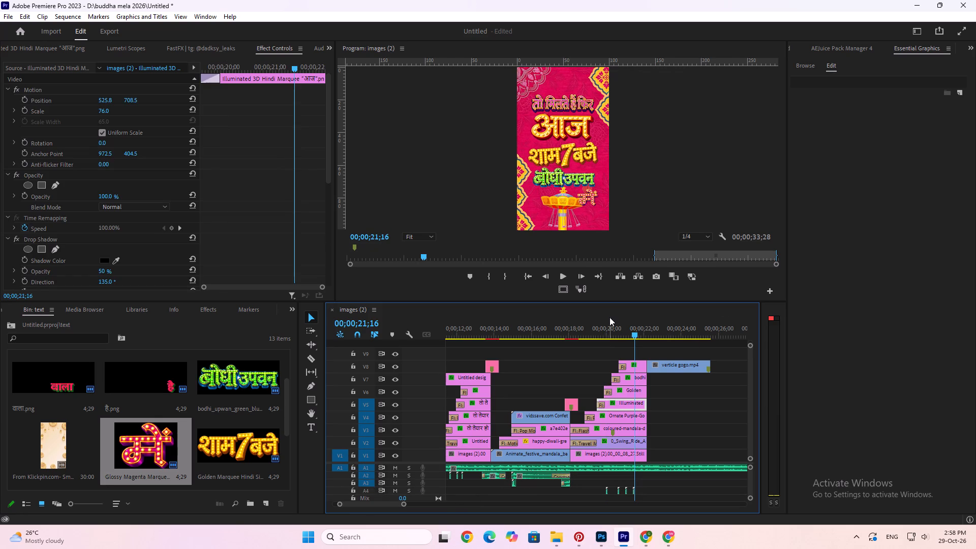
Move the four pasted pop sounds from A4 onto A3 so the first one starts at about 00;00;18;13.
{"action": "left_click_drag", "start_coordinate": [595, 320], "coordinate": [581, 327]}
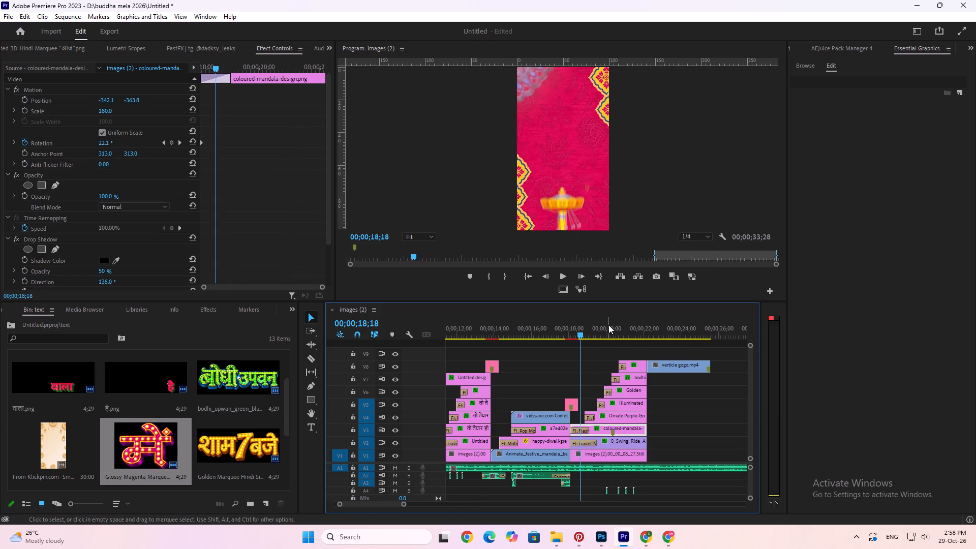
{"action": "left_click", "coordinate": [608, 325]}
{"action": "key", "text": "equal"}
{"action": "key", "text": "equal"}
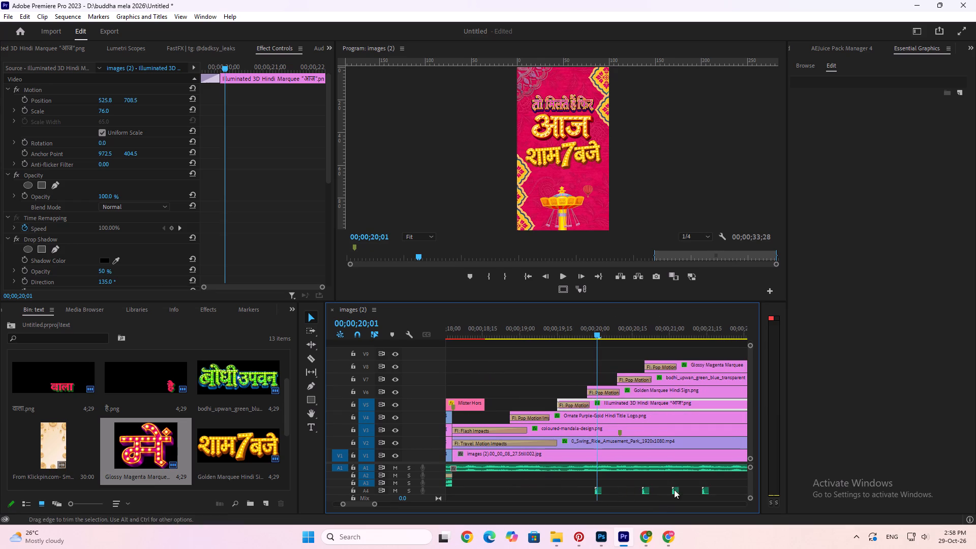
{"action": "left_click_drag", "start_coordinate": [719, 475], "coordinate": [599, 437]}
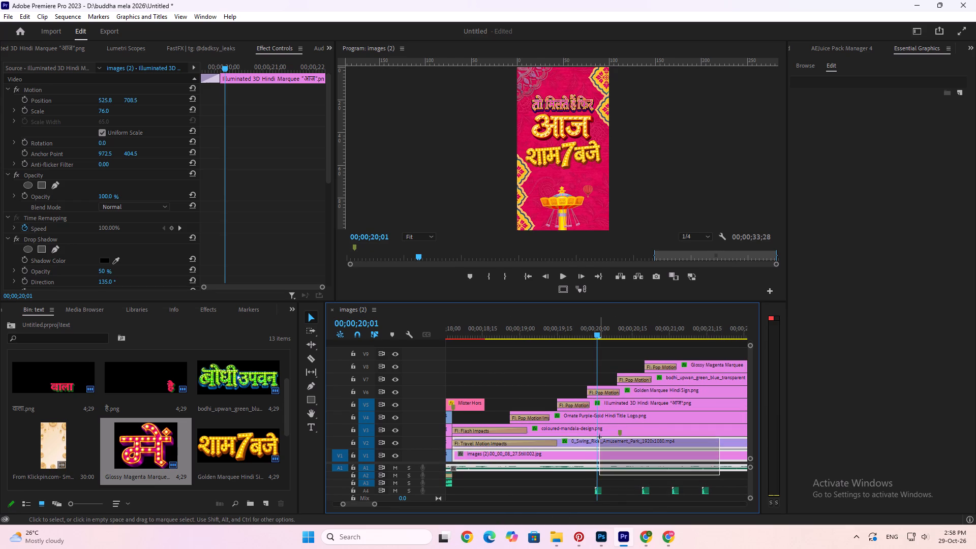
{"action": "left_click_drag", "start_coordinate": [599, 437], "coordinate": [579, 495]}
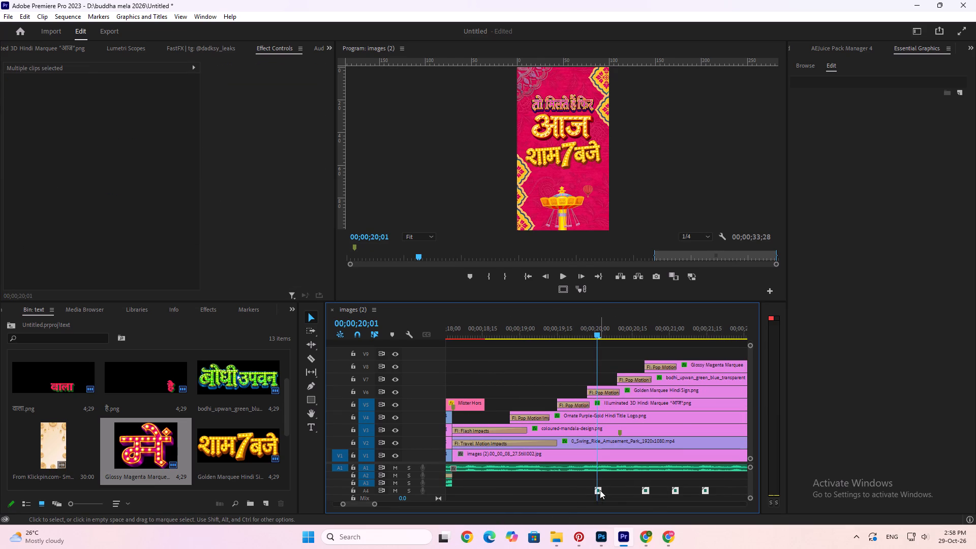
{"action": "left_click_drag", "start_coordinate": [600, 490], "coordinate": [491, 487]}
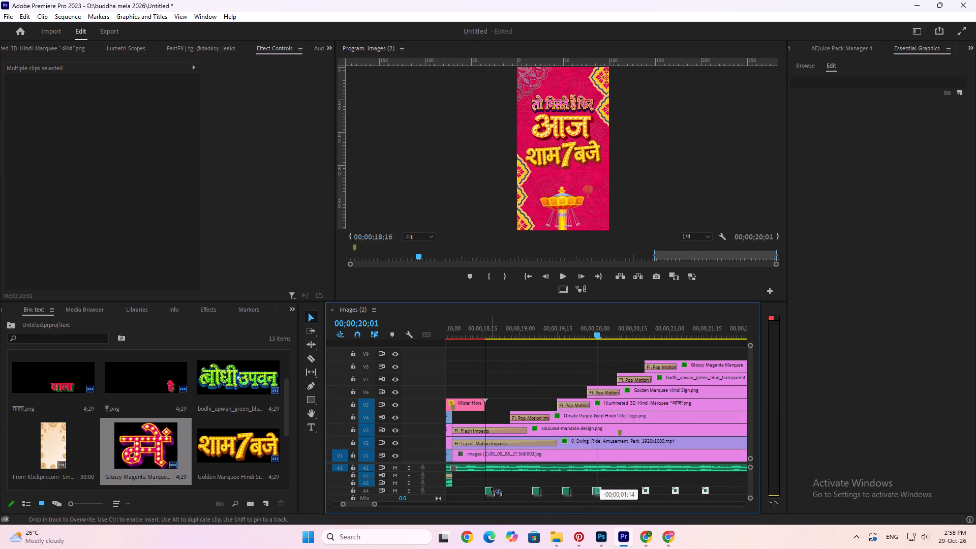
{"action": "left_click_drag", "start_coordinate": [491, 487], "coordinate": [470, 484]}
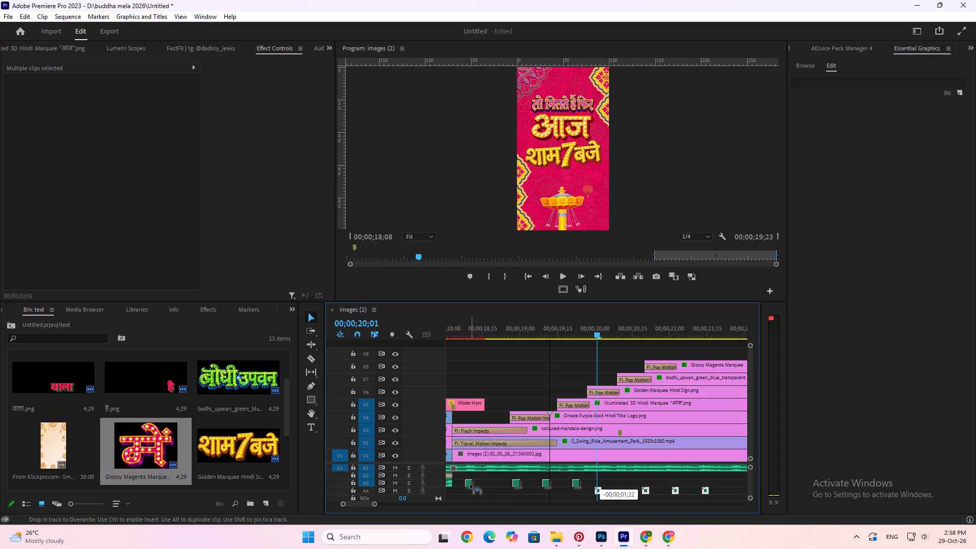
{"action": "left_click_drag", "start_coordinate": [470, 484], "coordinate": [483, 481]}
Play the closing lettering section and move the first pop sound on A3 to 00;00;18;26, at the start of the Ornate Purple-Gold title.
{"action": "left_click", "coordinate": [469, 327]}
{"action": "scroll", "coordinate": [517, 370], "scroll_direction": "up", "scroll_amount": 4}
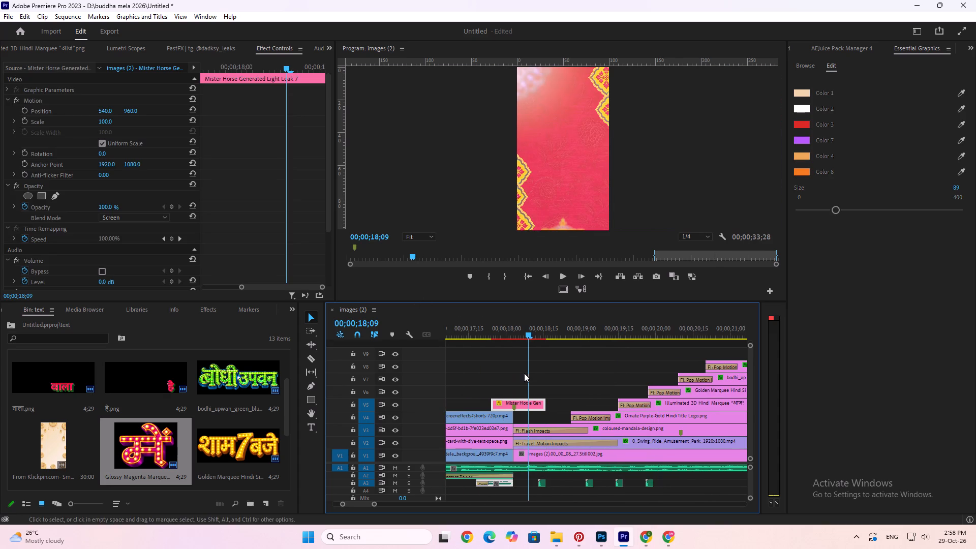
{"action": "key", "text": "space"}
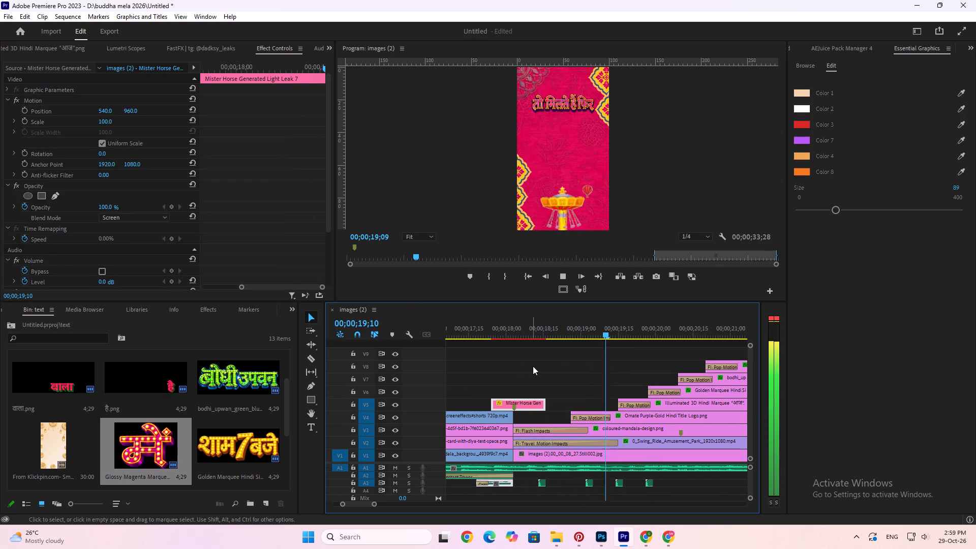
{"action": "key", "text": "space"}
{"action": "key", "text": "space"}
{"action": "key", "text": "space"}
{"action": "left_click", "coordinate": [525, 328]}
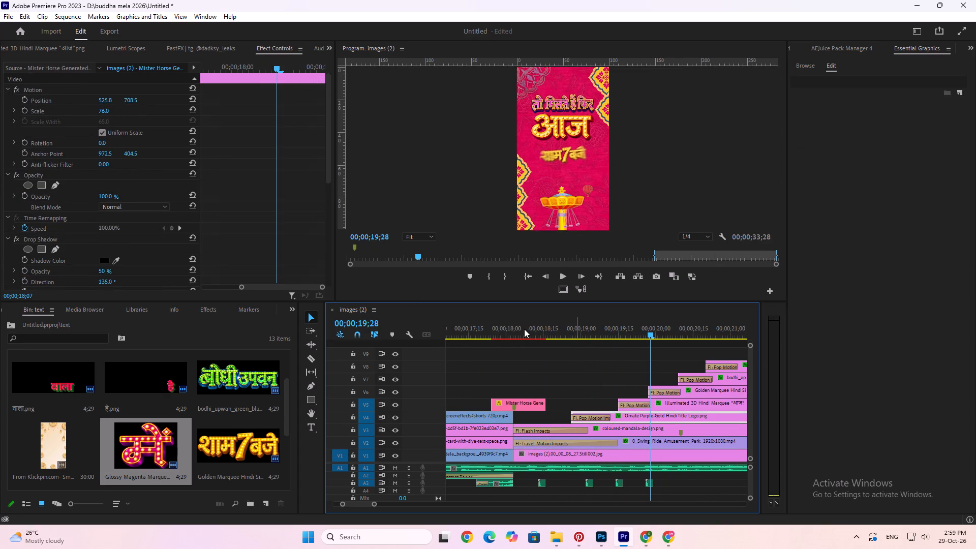
{"action": "left_click", "coordinate": [545, 320]}
{"action": "left_click", "coordinate": [526, 327]}
{"action": "key", "text": "space"}
{"action": "key", "text": "space"}
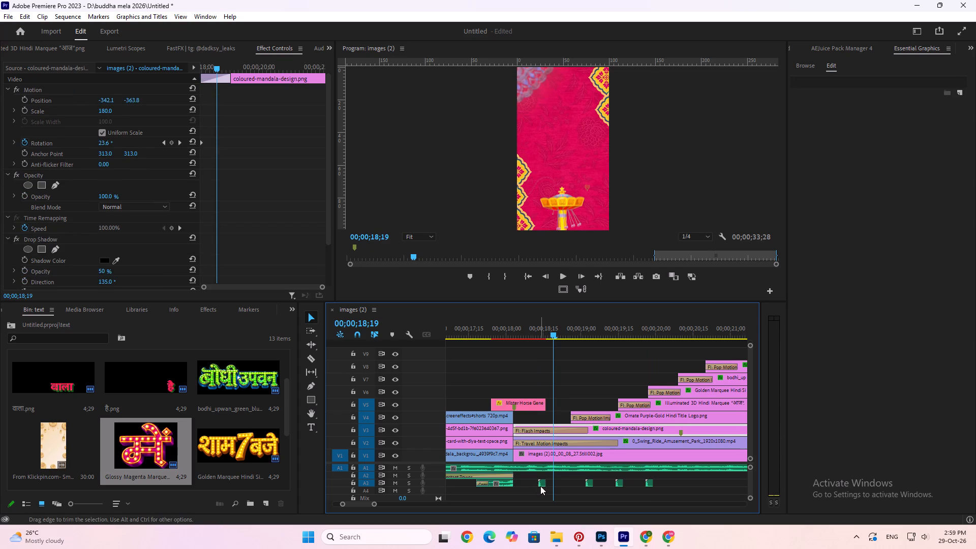
{"action": "left_click_drag", "start_coordinate": [543, 483], "coordinate": [576, 490]}
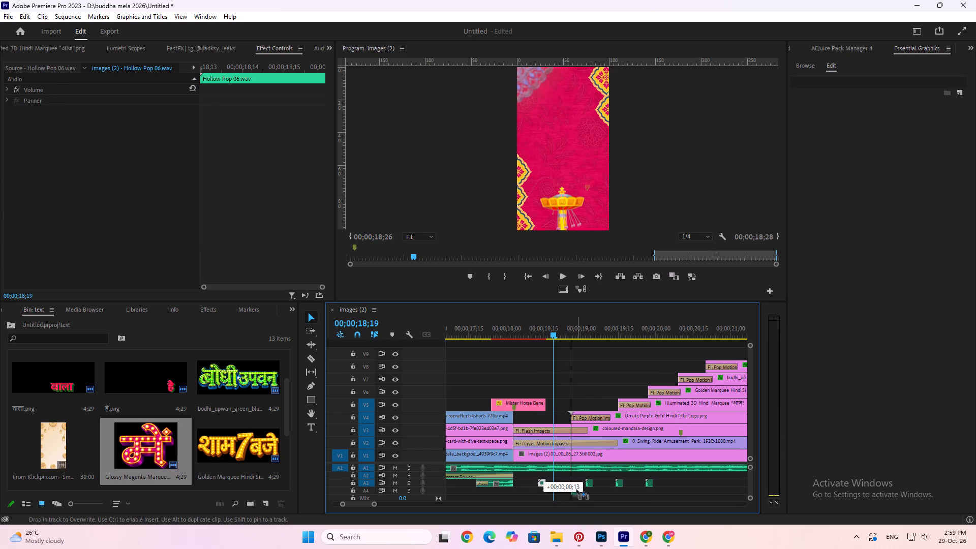
{"action": "left_click_drag", "start_coordinate": [576, 490], "coordinate": [575, 481]}
Play on and align the last two pop sounds on A3 with the starts of the Illuminated 3D and Golden Marquee lettering.
{"action": "key", "text": "space"}
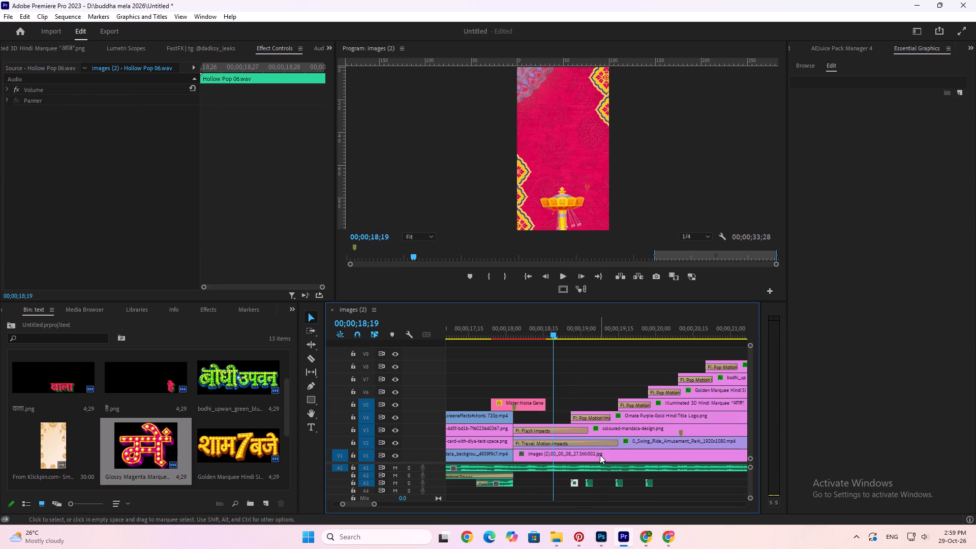
{"action": "key", "text": "space"}
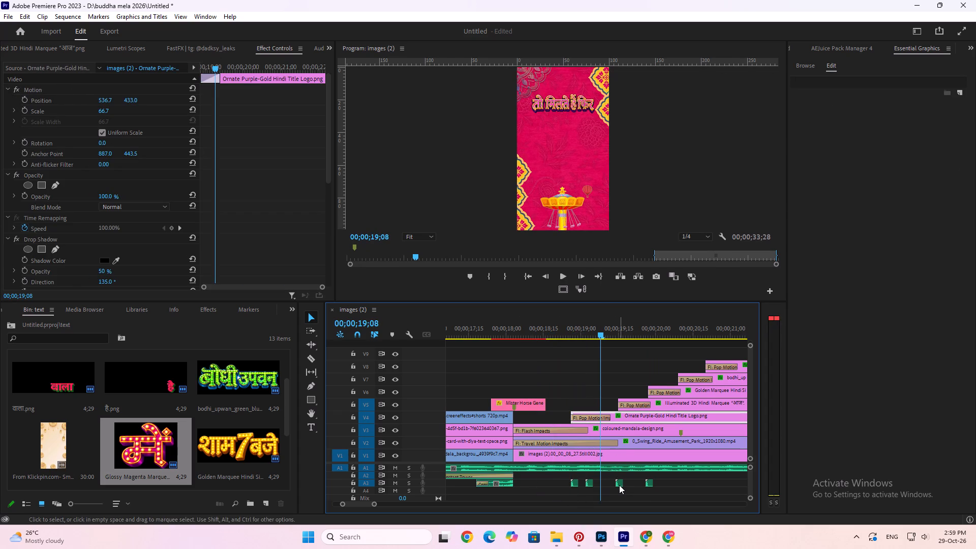
{"action": "left_click", "coordinate": [620, 484]}
{"action": "left_click", "coordinate": [650, 481]}
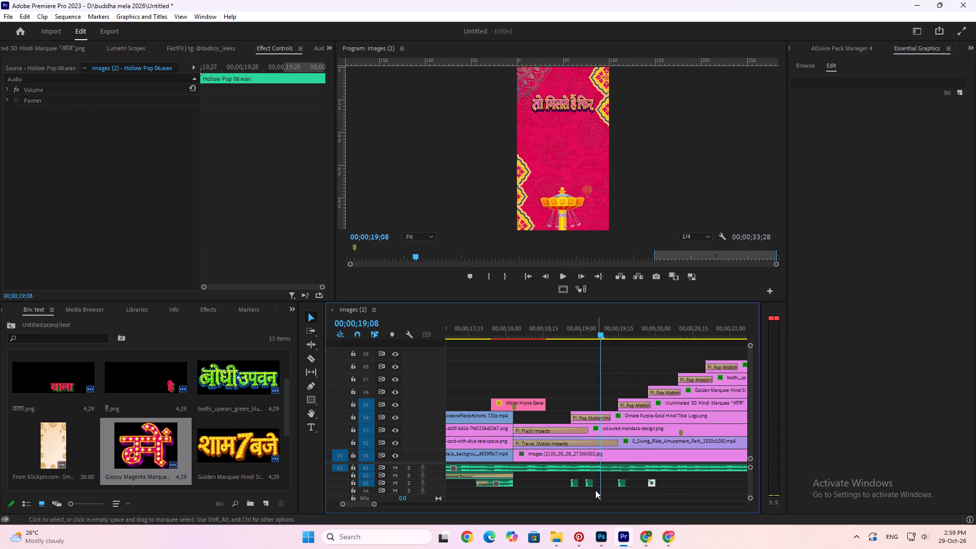
{"action": "left_click", "coordinate": [618, 486]}
{"action": "left_click", "coordinate": [621, 484]}
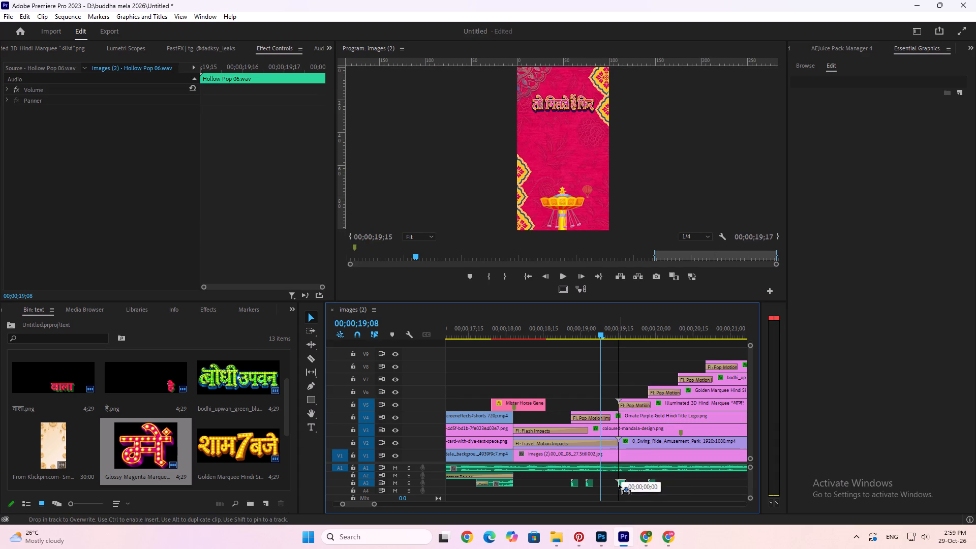
Move the remaining pop sound to 00;00;20;09, duplicate it at 00;00;20;20 under the Glossy Magenta lettering, and play the section.
{"action": "left_click_drag", "start_coordinate": [589, 483], "coordinate": [679, 481]}
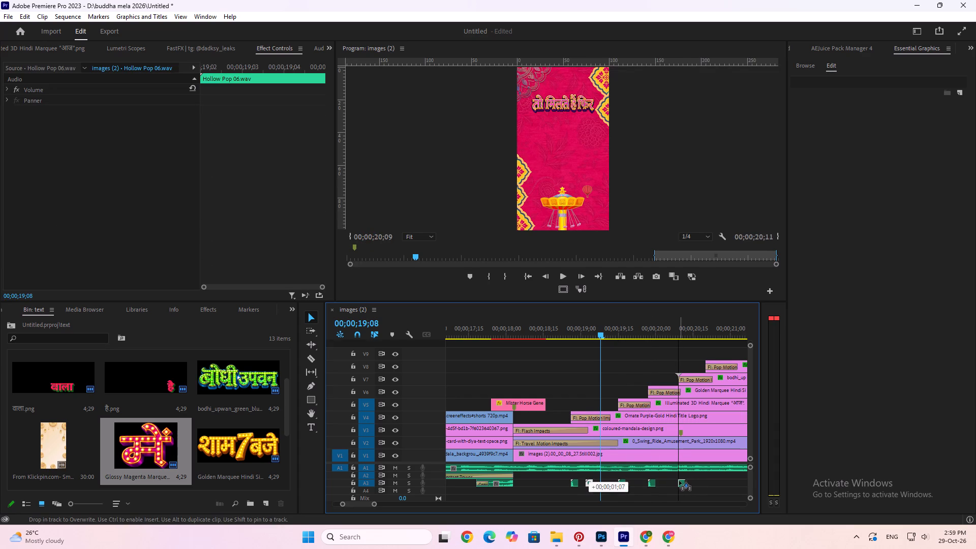
{"action": "left_click_drag", "start_coordinate": [679, 481], "coordinate": [679, 480]}
{"action": "scroll", "coordinate": [681, 473], "scroll_direction": "down", "scroll_amount": 7}
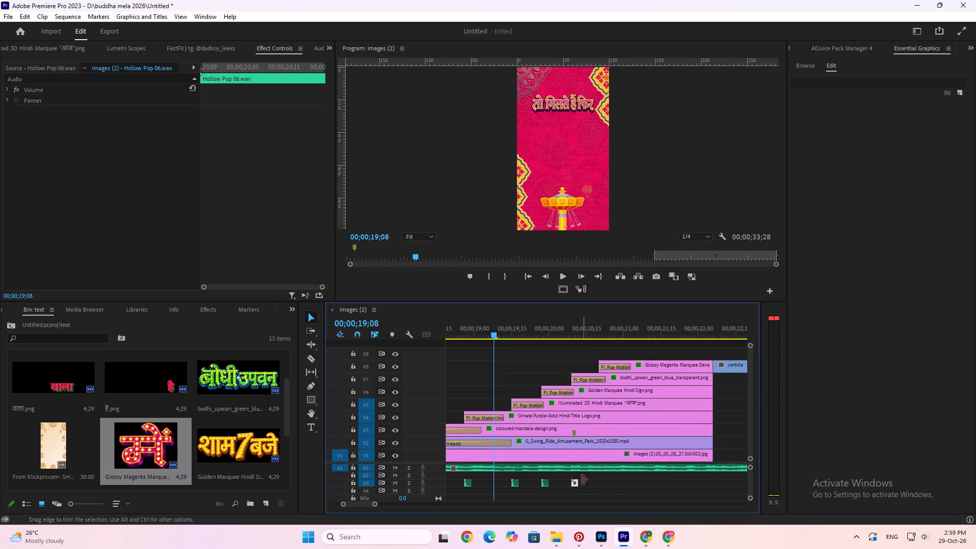
{"action": "left_click_drag", "start_coordinate": [575, 481], "coordinate": [602, 486], "text": "alt"}
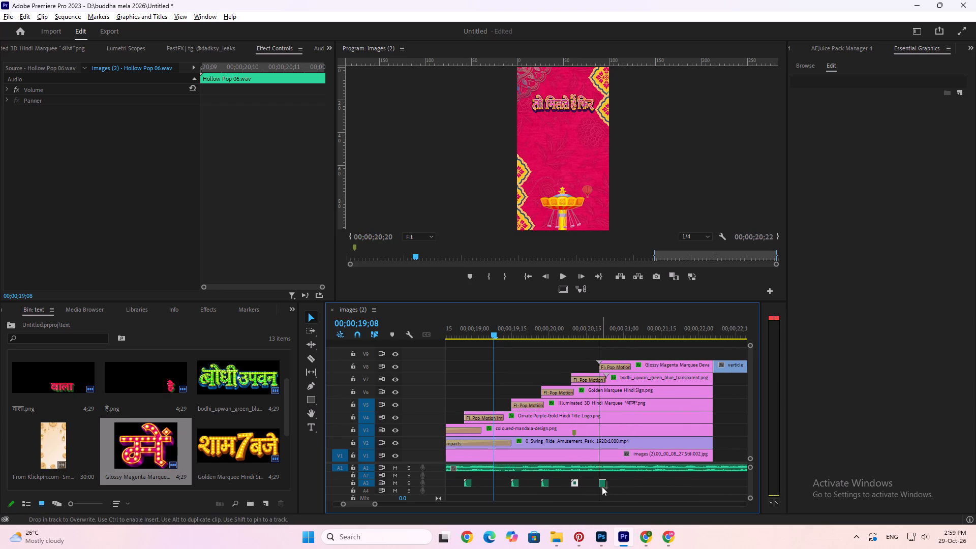
{"action": "scroll", "coordinate": [631, 496], "scroll_direction": "up", "scroll_amount": 4}
{"action": "left_click", "coordinate": [492, 329]}
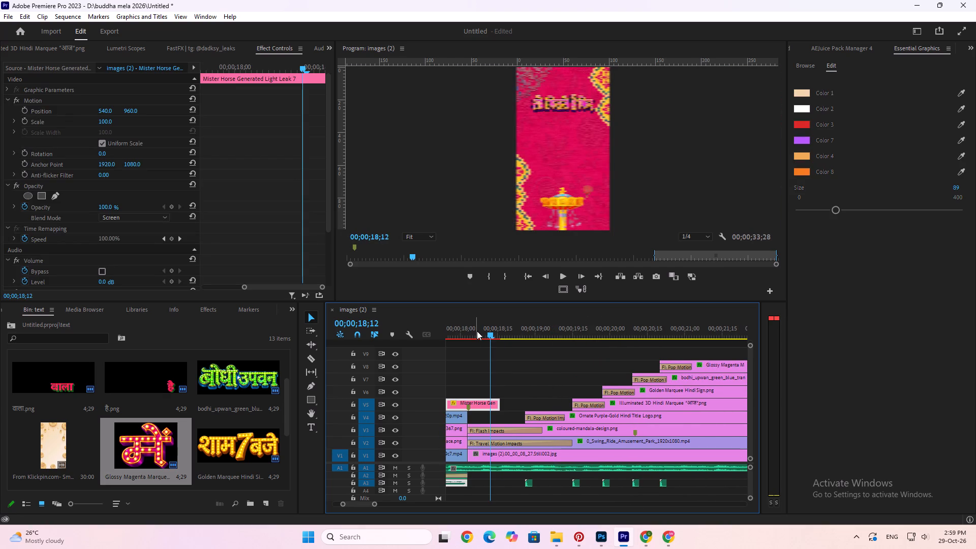
{"action": "key", "text": "space"}
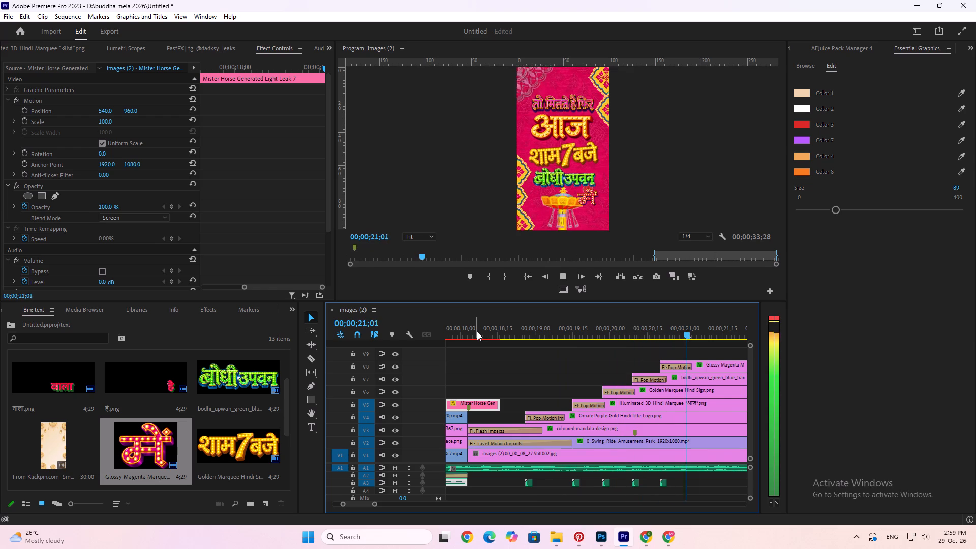
{"action": "key", "text": "space"}
Trim the end of the closing verticle gogo.mp4 logo clip on V8 back to 00;00;25;12.
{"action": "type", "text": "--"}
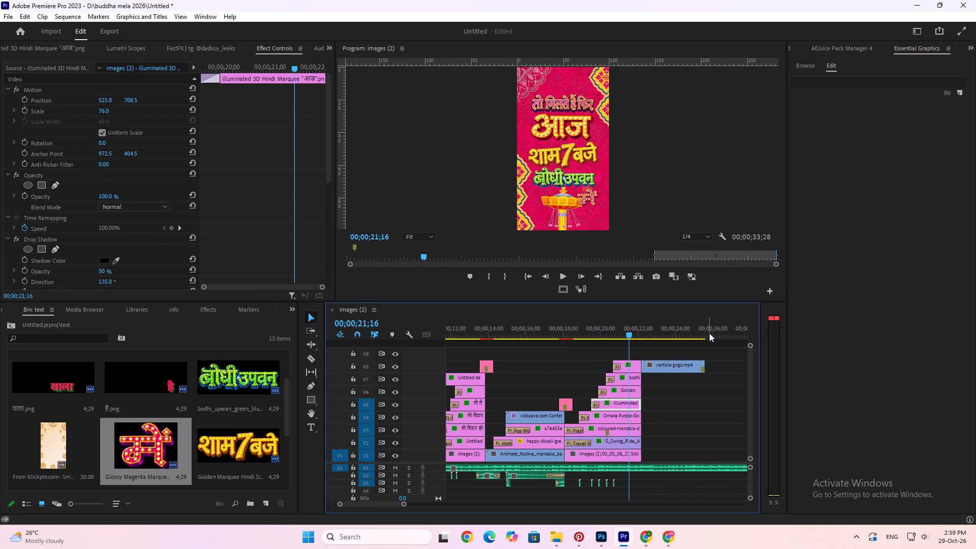
{"action": "left_click", "coordinate": [688, 333]}
{"action": "left_click_drag", "start_coordinate": [694, 333], "coordinate": [704, 332]}
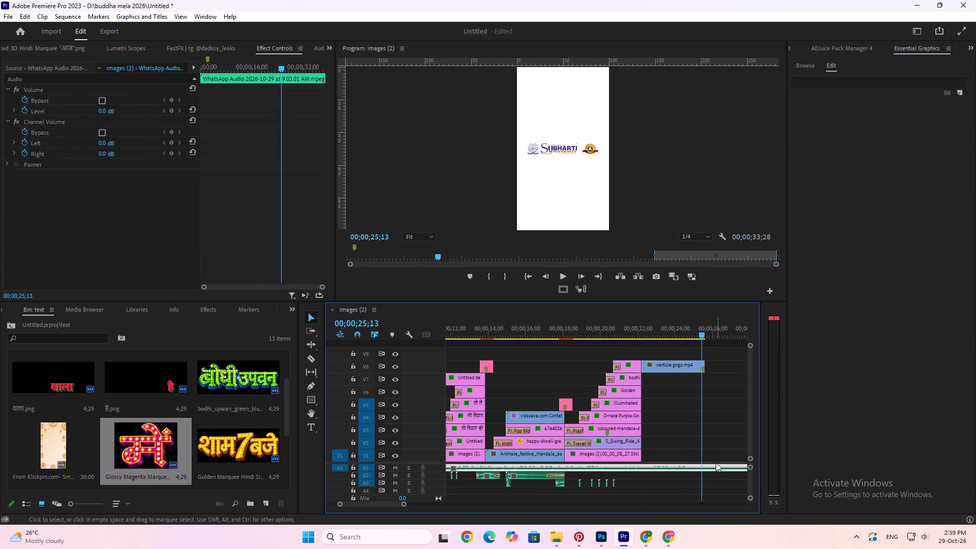
{"action": "left_click", "coordinate": [716, 463]}
{"action": "scroll", "coordinate": [710, 418], "scroll_direction": "down", "scroll_amount": 6}
{"action": "left_click_drag", "start_coordinate": [613, 330], "coordinate": [614, 335]}
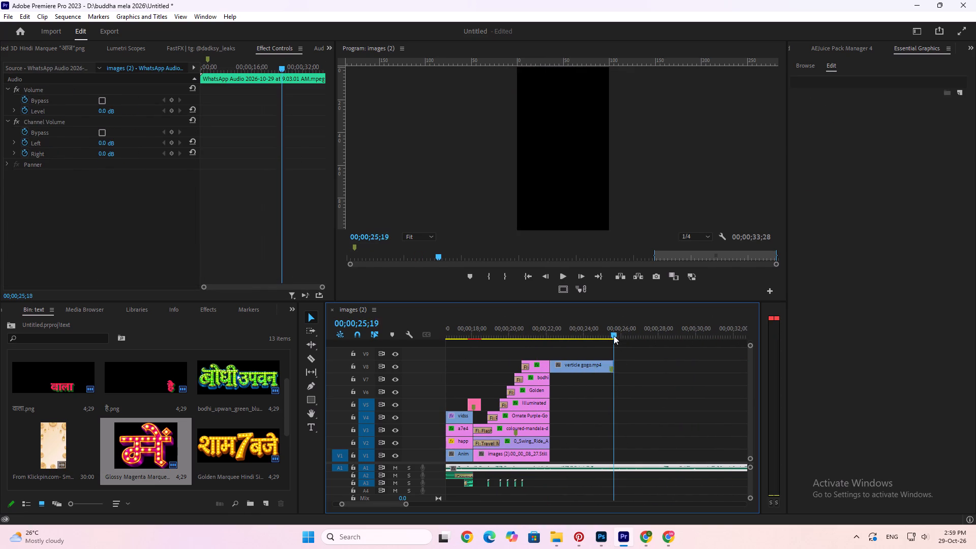
{"action": "left_click_drag", "start_coordinate": [614, 335], "coordinate": [613, 335]}
{"action": "key", "text": "equal"}
{"action": "key", "text": "equal"}
{"action": "key", "text": "equal"}
{"action": "key", "text": "equal"}
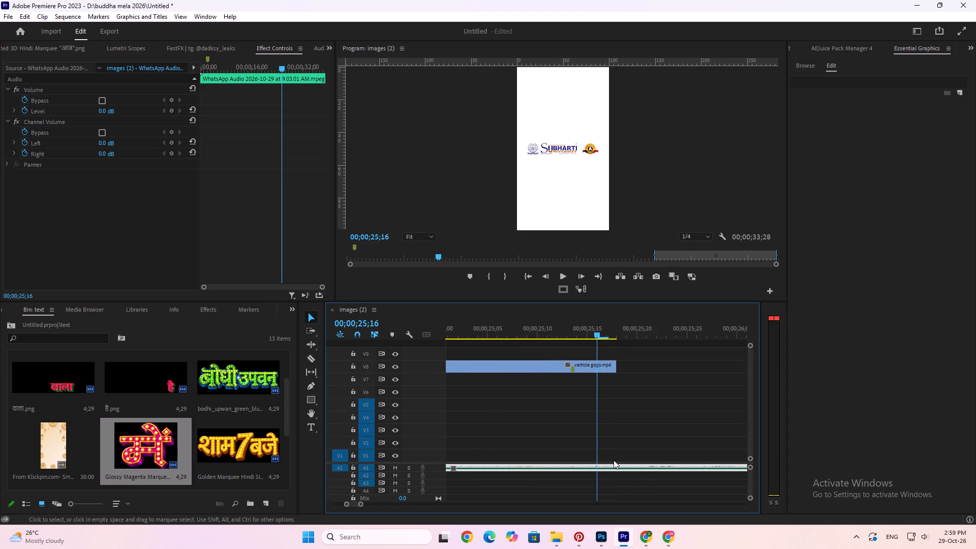
{"action": "left_click", "coordinate": [609, 330]}
{"action": "left_click_drag", "start_coordinate": [609, 330], "coordinate": [563, 336]}
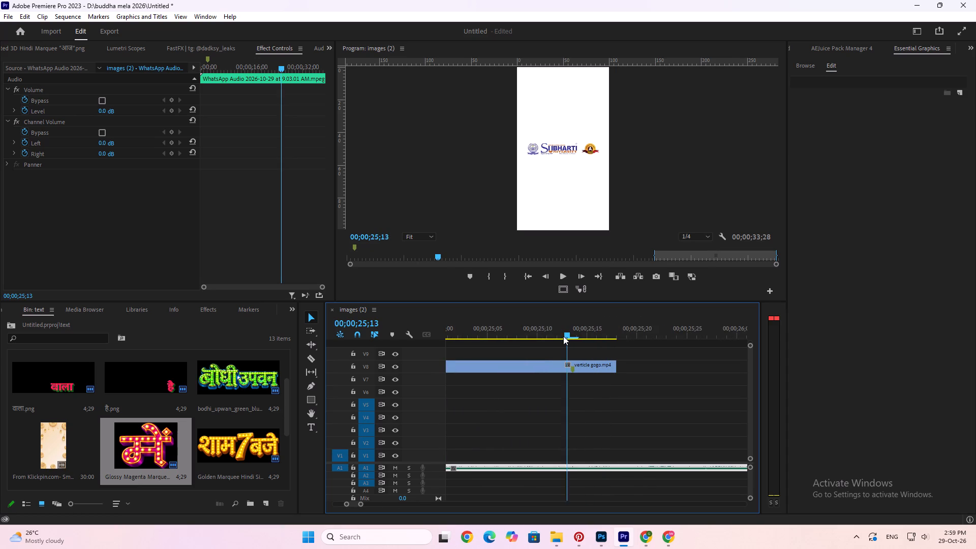
{"action": "left_click_drag", "start_coordinate": [563, 336], "coordinate": [562, 337]}
{"action": "left_click", "coordinate": [558, 387]}
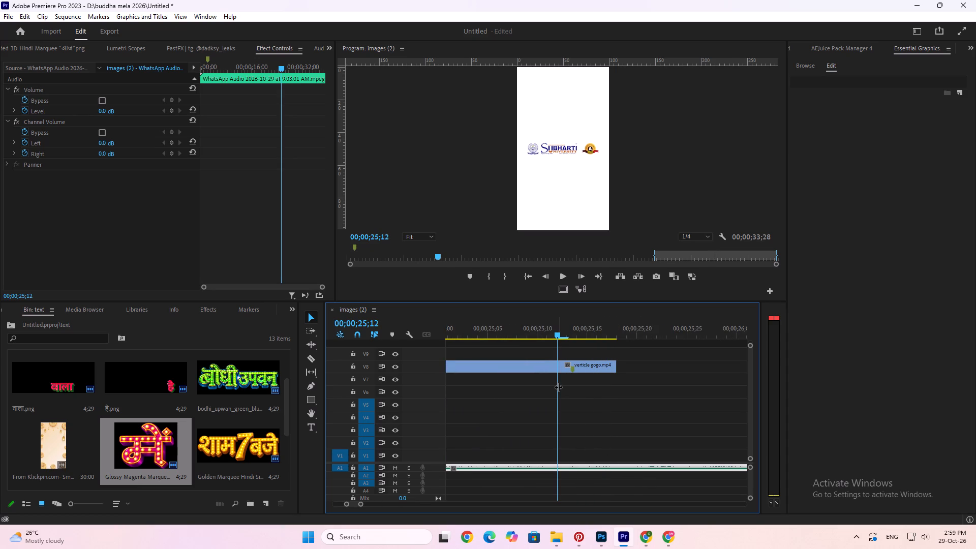
{"action": "left_click", "coordinate": [571, 367]}
{"action": "left_click_drag", "start_coordinate": [614, 369], "coordinate": [560, 380]}
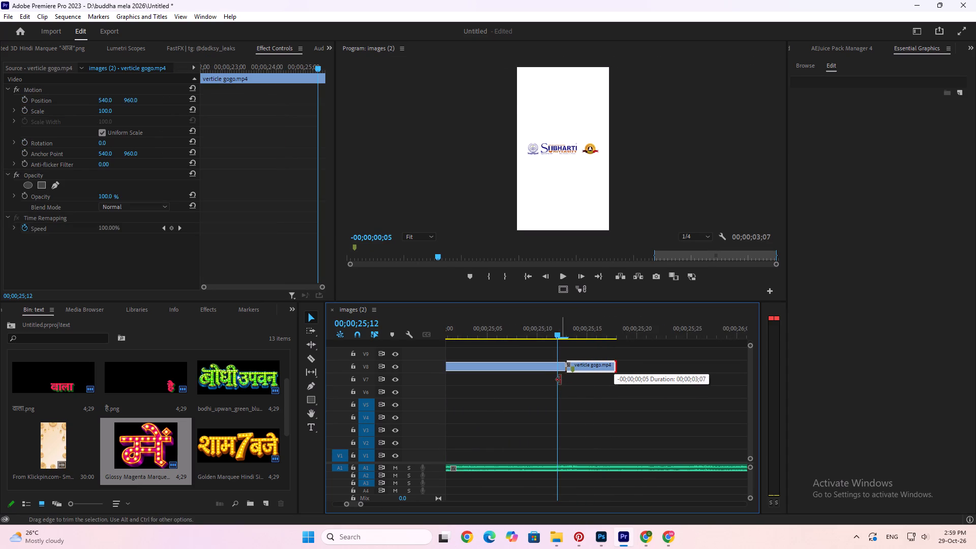
{"action": "left_click_drag", "start_coordinate": [560, 380], "coordinate": [558, 381]}
Cut the WhatsApp audio on A1 at 00;00;25;12 and delete the part after the logo clip's end.
{"action": "left_click", "coordinate": [571, 468]}
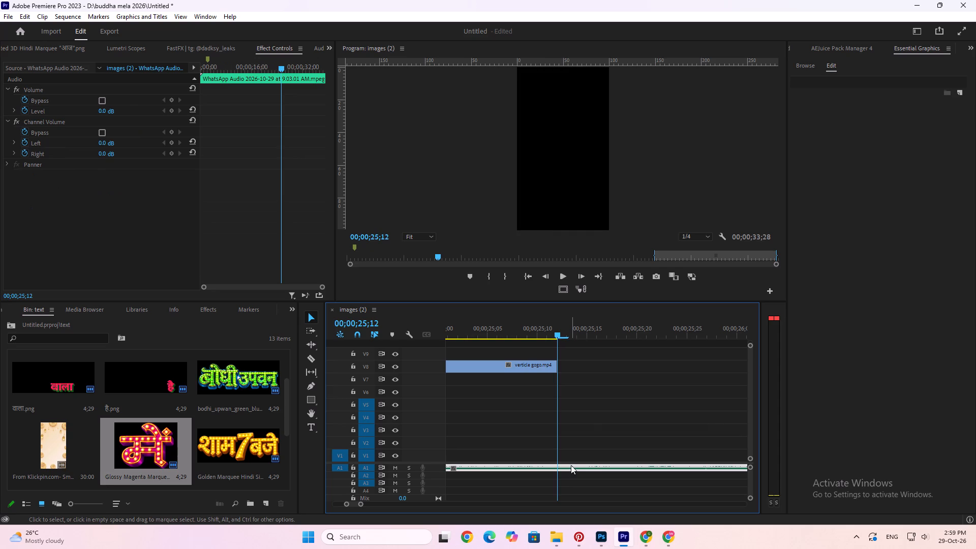
{"action": "key", "text": "ctrl+k"}
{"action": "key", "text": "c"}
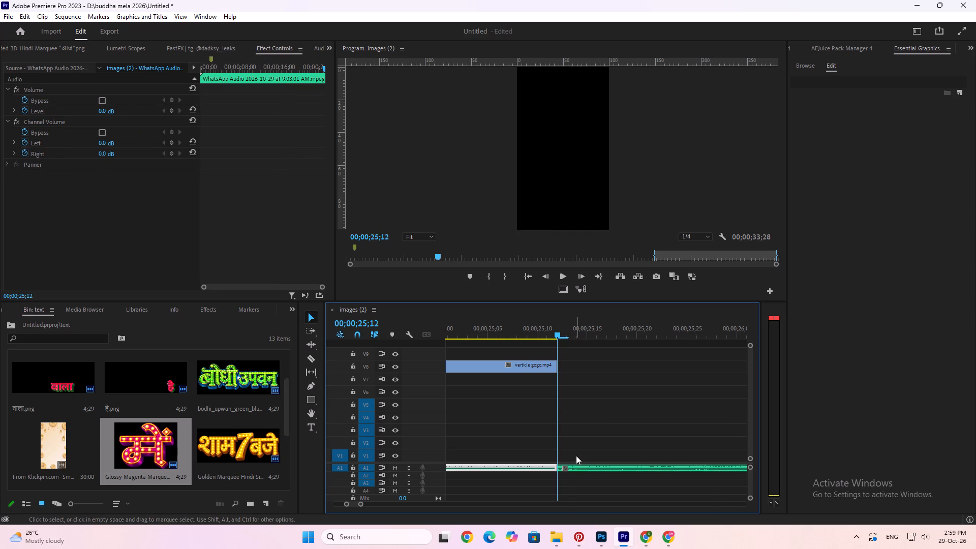
{"action": "left_click", "coordinate": [580, 465]}
{"action": "key", "text": "Delete"}
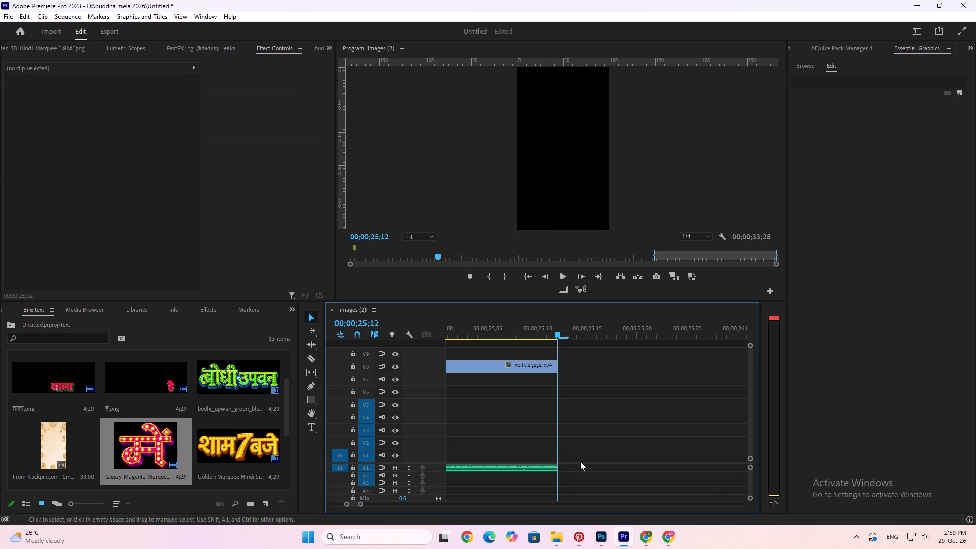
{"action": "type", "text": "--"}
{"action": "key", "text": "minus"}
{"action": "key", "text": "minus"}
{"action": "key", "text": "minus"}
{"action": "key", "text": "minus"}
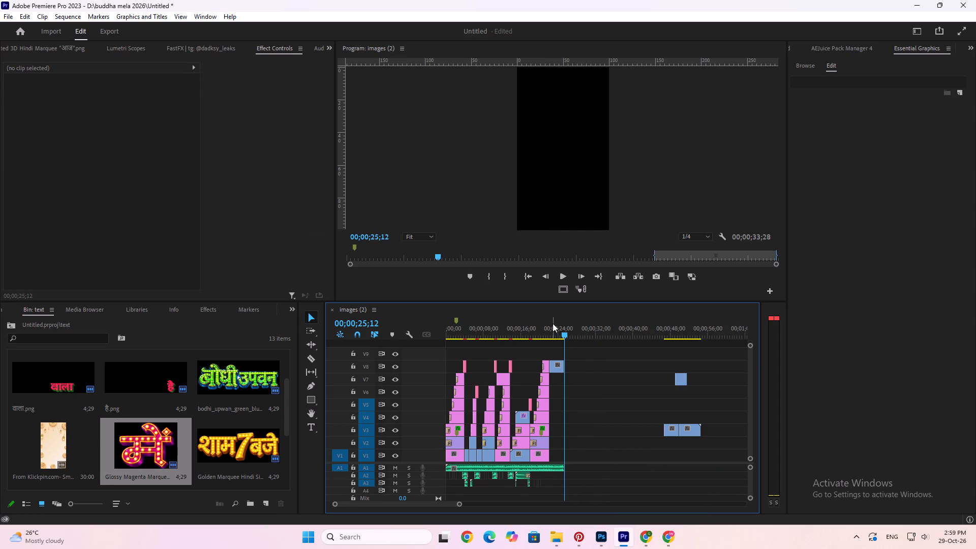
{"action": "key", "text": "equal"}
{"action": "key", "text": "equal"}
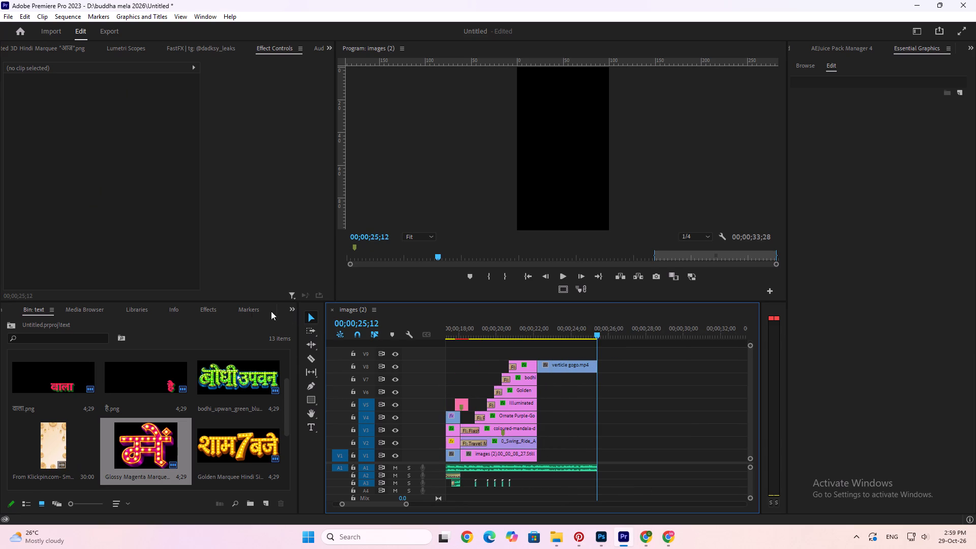
Search the effects for "woosh", and clear the search.
{"action": "left_click", "coordinate": [200, 311]}
{"action": "left_click_drag", "start_coordinate": [42, 323], "coordinate": [0, 342]}
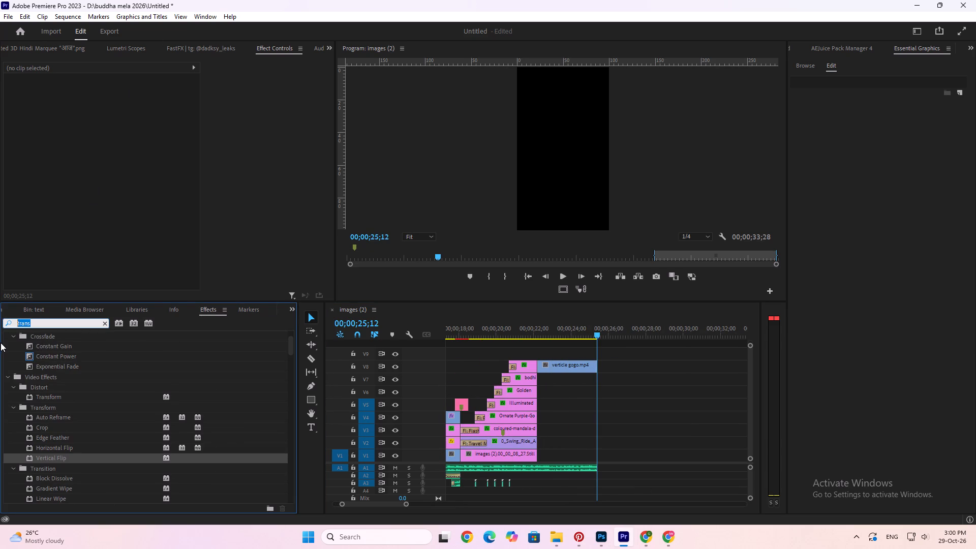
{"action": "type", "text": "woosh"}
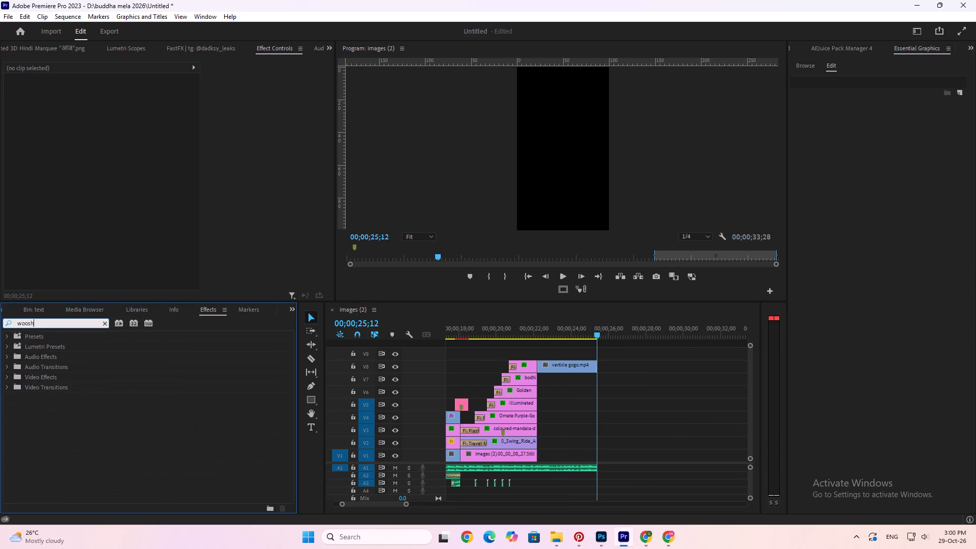
{"action": "left_click_drag", "start_coordinate": [44, 327], "coordinate": [44, 327]}
{"action": "left_click_drag", "start_coordinate": [44, 327], "coordinate": [0, 343]}
{"action": "left_click", "coordinate": [101, 323]}
{"action": "left_click", "coordinate": [104, 322]}
{"action": "left_click", "coordinate": [121, 445]}
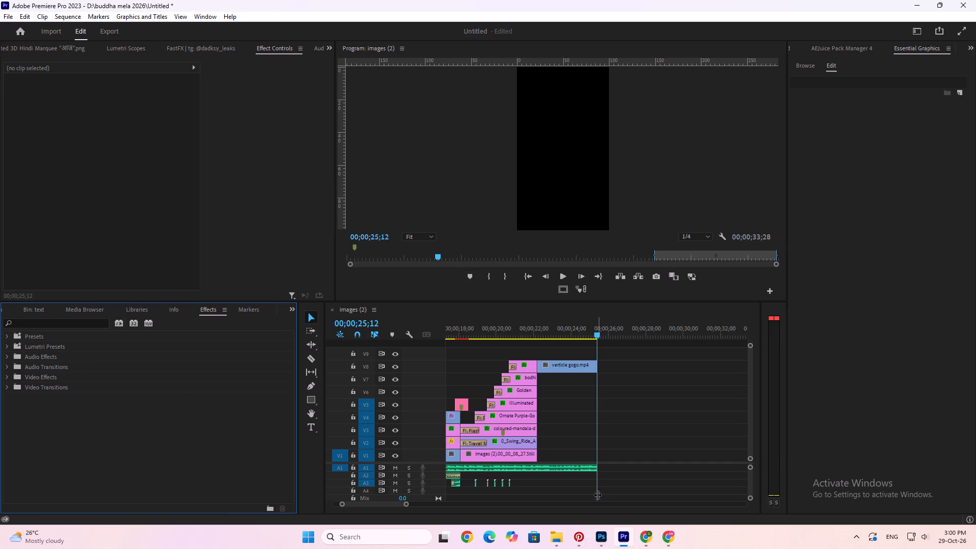
Expand A1 and keyframe a volume fade-out on the WhatsApp audio from about 00;00;23;08 down to silence near its end.
{"action": "left_click_drag", "start_coordinate": [434, 470], "coordinate": [435, 485]}
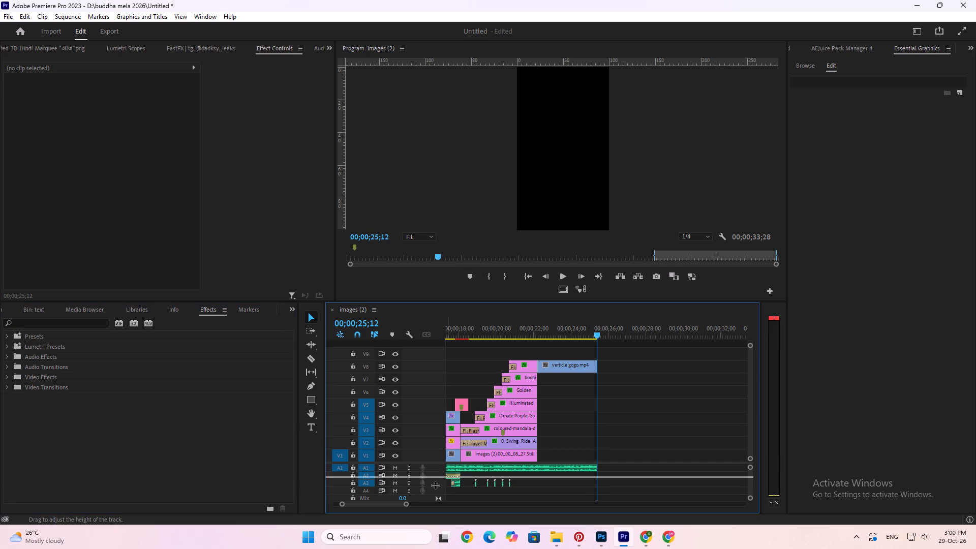
{"action": "left_click_drag", "start_coordinate": [435, 485], "coordinate": [438, 493]}
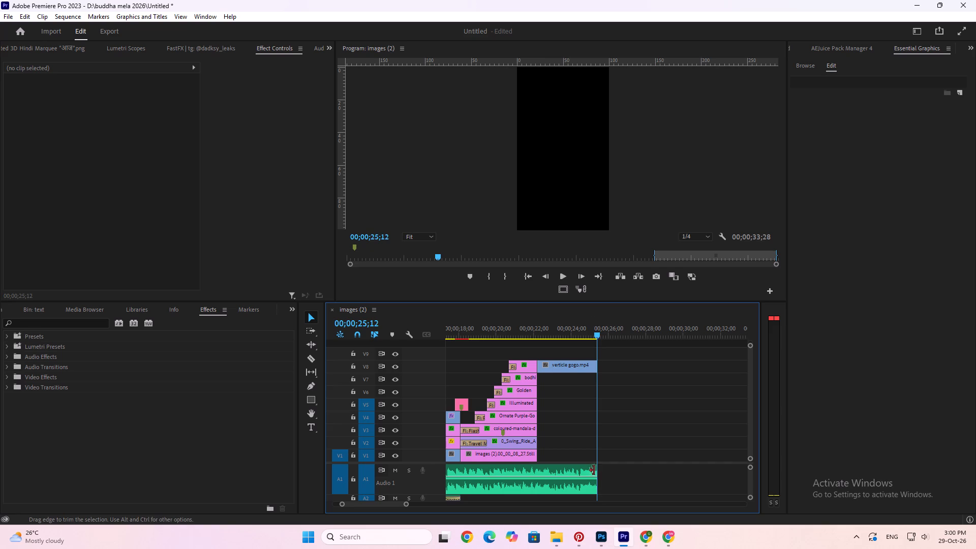
{"action": "key", "text": "equal"}
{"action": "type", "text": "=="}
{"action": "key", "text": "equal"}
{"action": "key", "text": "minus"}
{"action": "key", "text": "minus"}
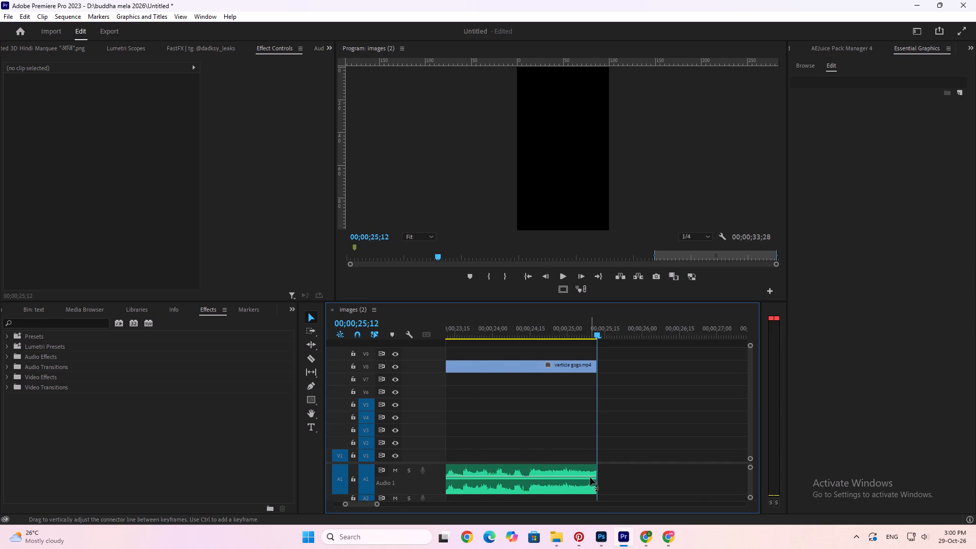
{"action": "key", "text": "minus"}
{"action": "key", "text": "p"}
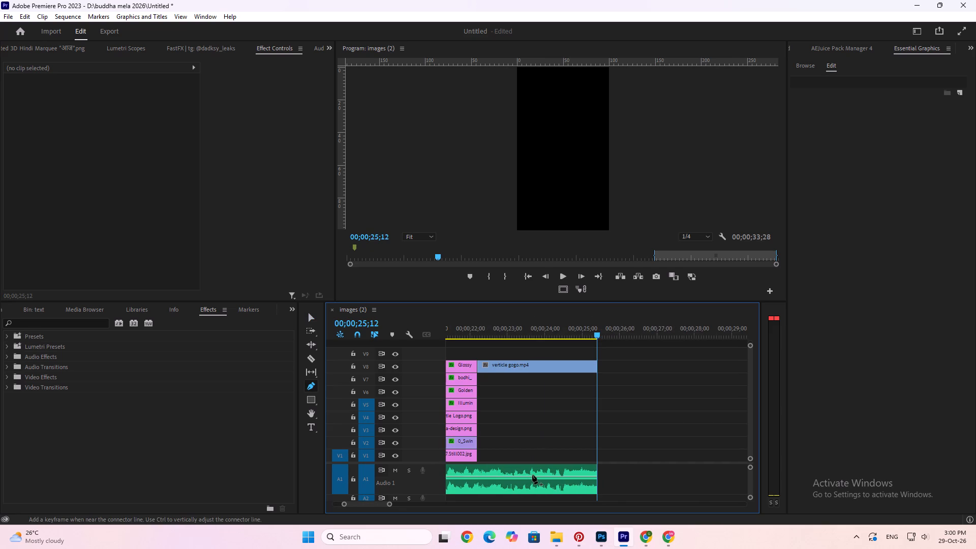
{"action": "left_click", "coordinate": [523, 475]}
{"action": "left_click_drag", "start_coordinate": [589, 477], "coordinate": [634, 509]}
{"action": "left_click_drag", "start_coordinate": [523, 476], "coordinate": [518, 478], "text": "shift"}
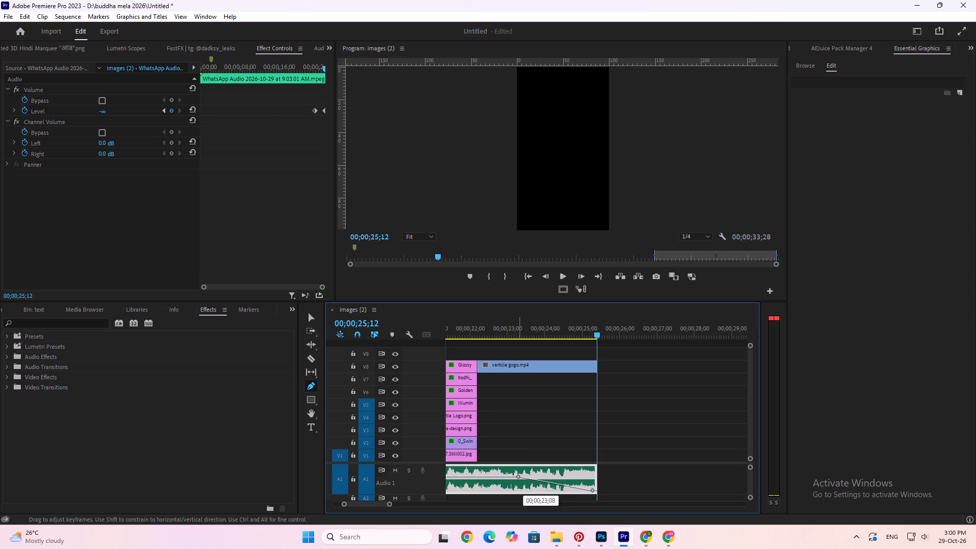
{"action": "left_click_drag", "start_coordinate": [518, 478], "coordinate": [517, 479], "text": "shift"}
Play the closing lettering and logo section to check the audio fade-out.
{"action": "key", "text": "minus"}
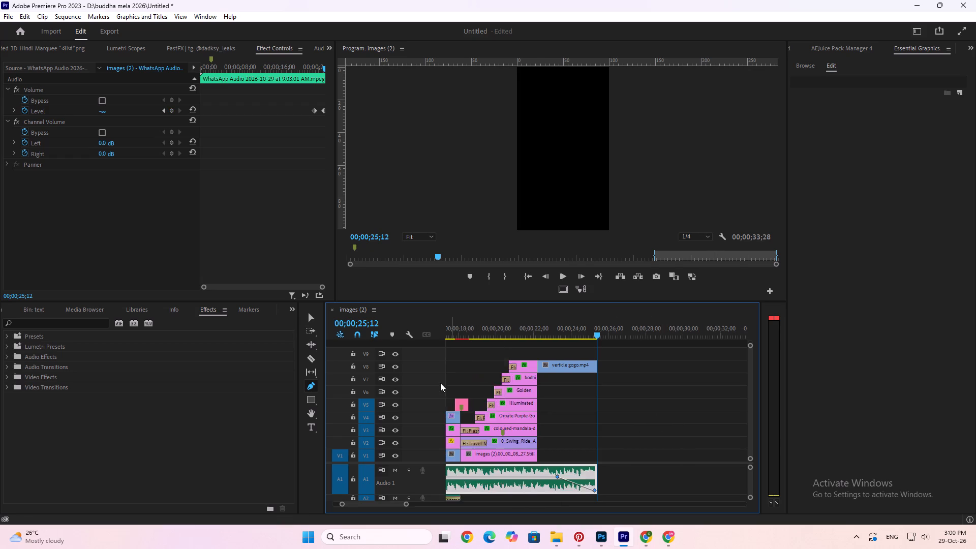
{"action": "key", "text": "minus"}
{"action": "left_click", "coordinate": [558, 329]}
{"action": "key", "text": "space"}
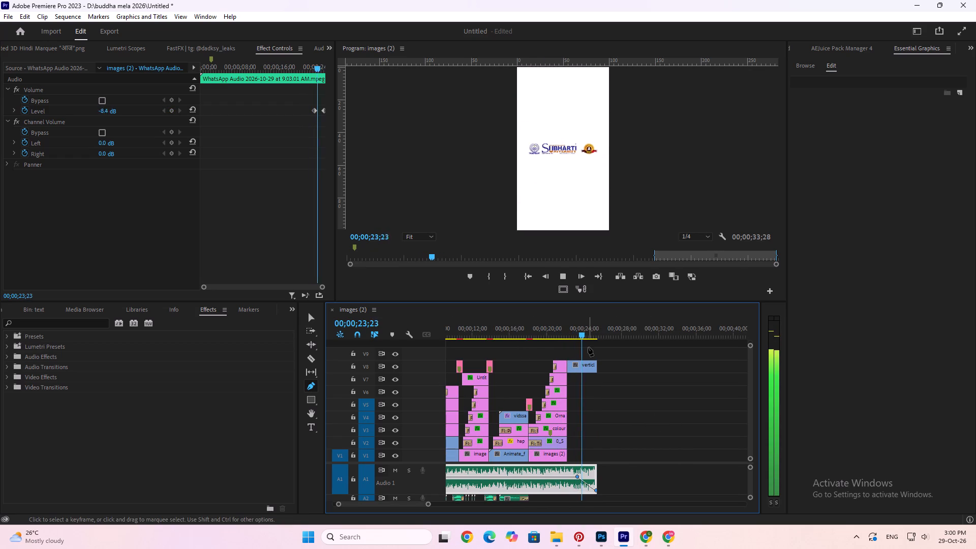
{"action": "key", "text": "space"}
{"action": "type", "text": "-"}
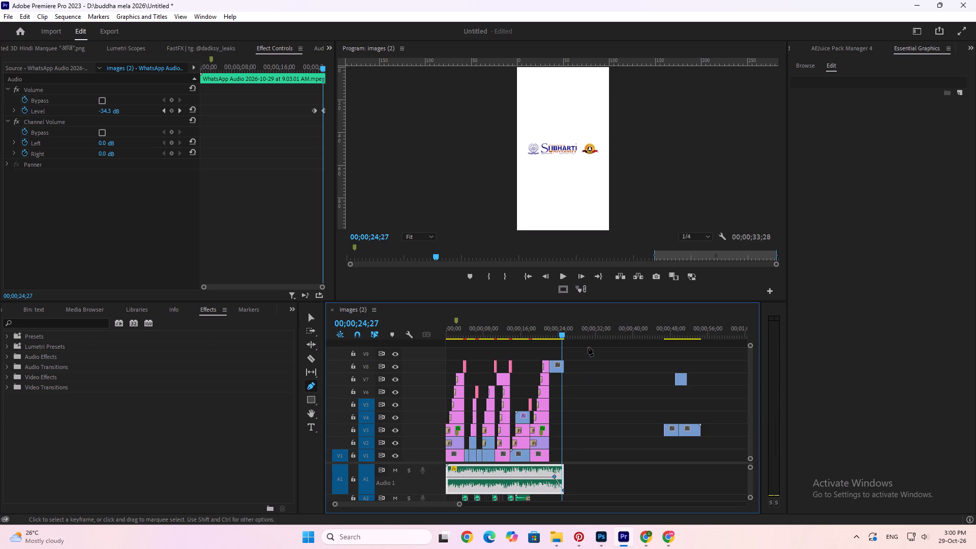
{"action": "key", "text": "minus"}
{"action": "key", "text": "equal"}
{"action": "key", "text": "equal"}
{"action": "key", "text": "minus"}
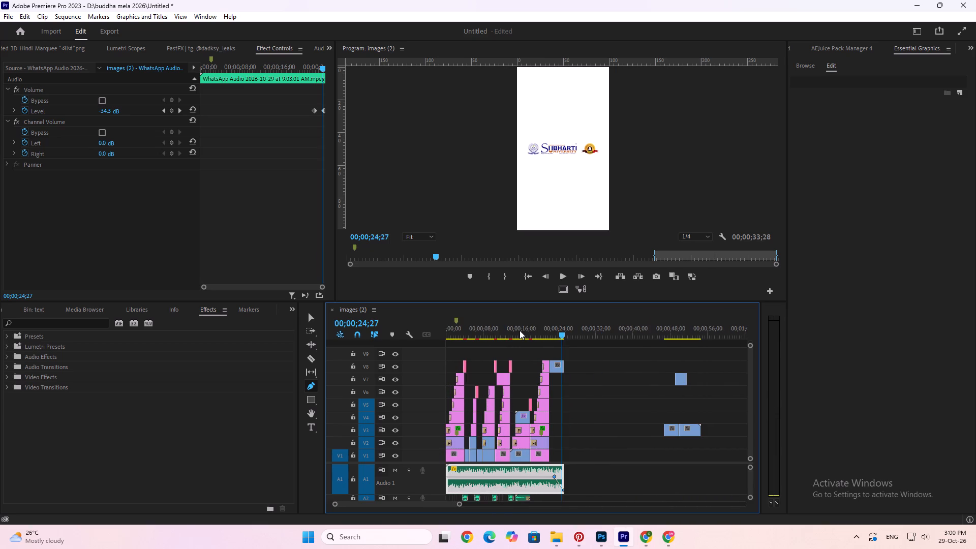
Return the playhead to the start of the sequence and save the project.
{"action": "left_click_drag", "start_coordinate": [511, 330], "coordinate": [389, 339]}
{"action": "key", "text": "equal"}
{"action": "key", "text": "equal"}
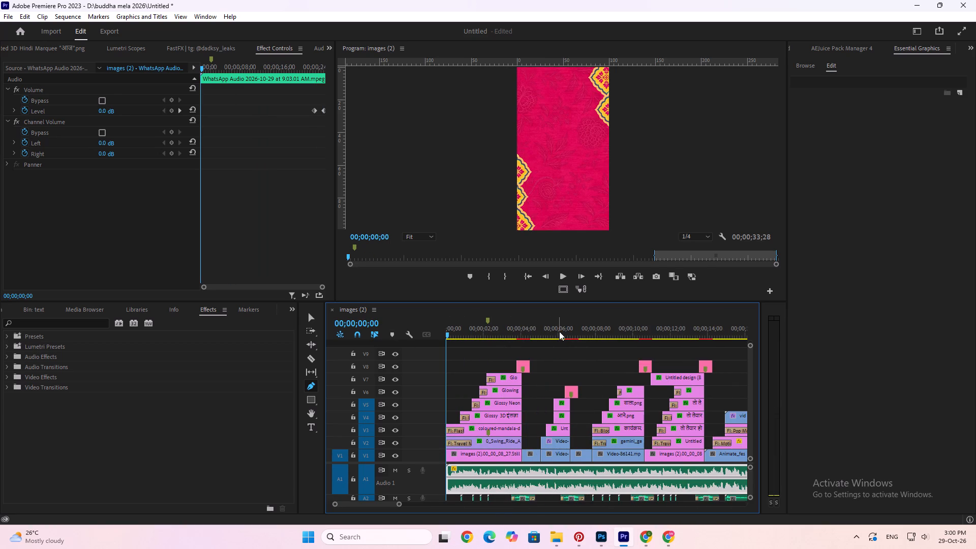
{"action": "key", "text": "ctrl+s"}
Play the video from the start through to the closing Subharti logo, adjusting the computer's sound volume along the way.
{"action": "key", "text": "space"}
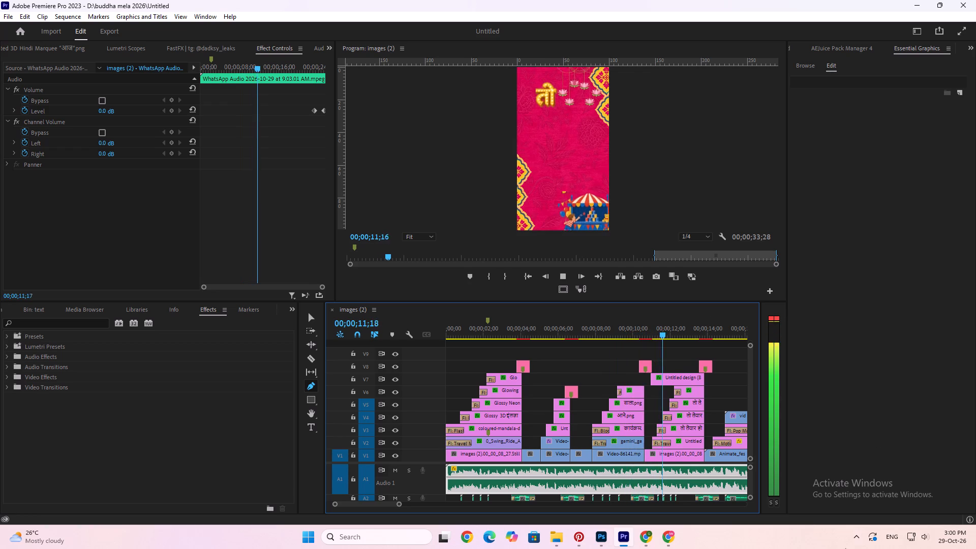
{"action": "left_click", "coordinate": [926, 537]}
{"action": "left_click", "coordinate": [908, 477]}
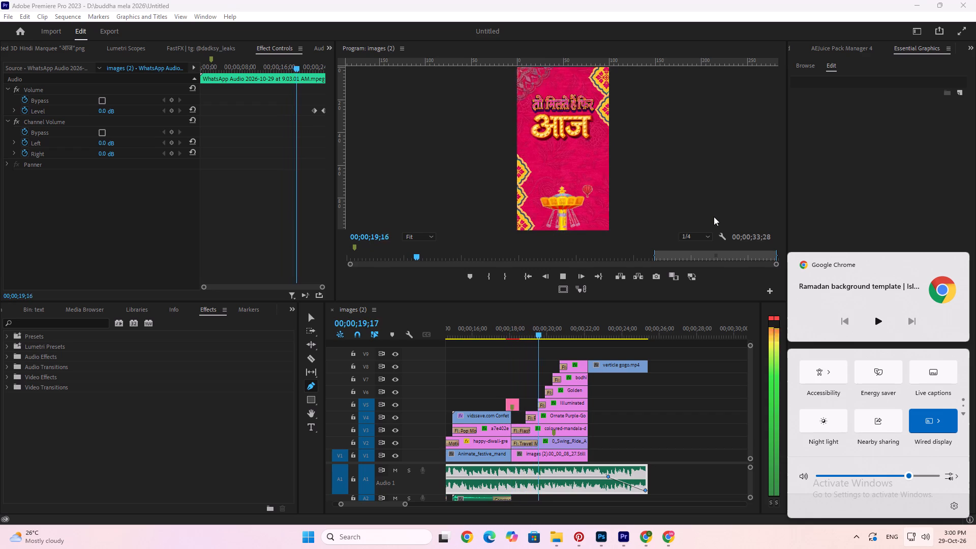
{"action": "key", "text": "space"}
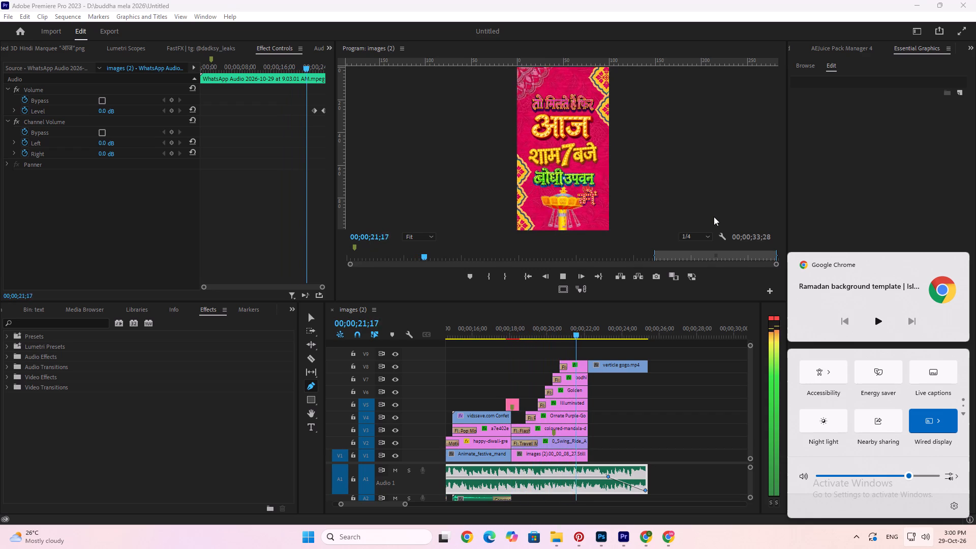
{"action": "left_click", "coordinate": [843, 472]}
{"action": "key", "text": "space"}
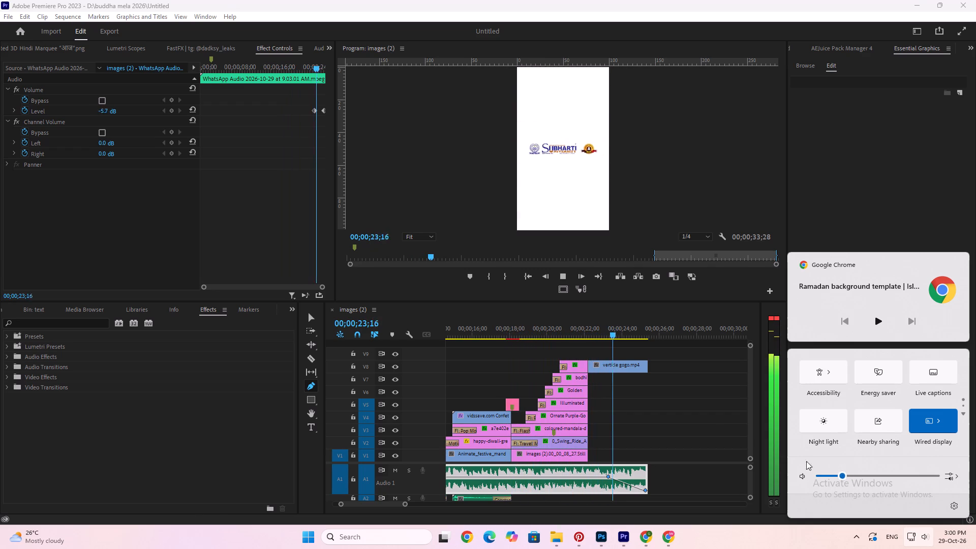
{"action": "left_click", "coordinate": [643, 390]}
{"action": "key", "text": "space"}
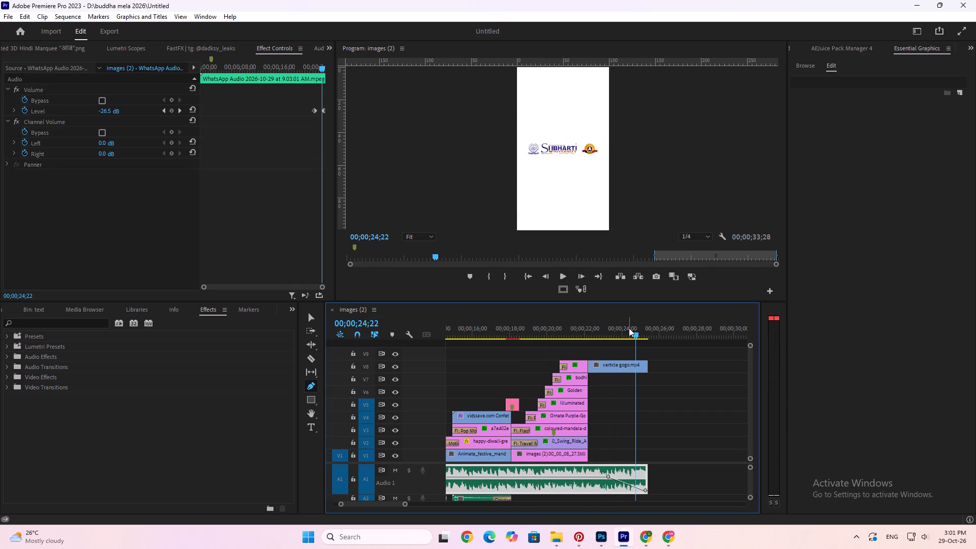
Trim the ends of the A1 music clip and verticle gogo.mp4 to 00;00;24;22 and save the project.
{"action": "key", "text": "v"}
{"action": "left_click_drag", "start_coordinate": [645, 476], "coordinate": [635, 476]}
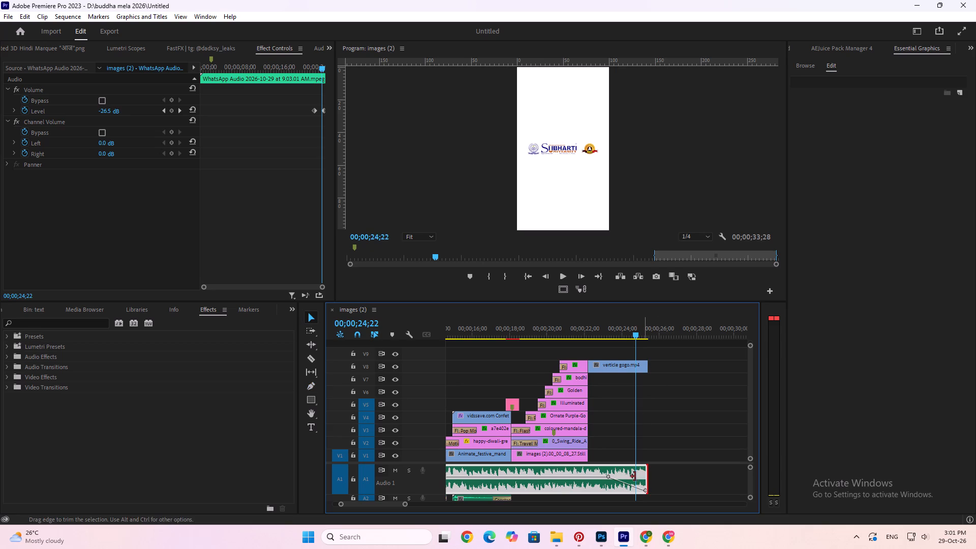
{"action": "left_click_drag", "start_coordinate": [635, 476], "coordinate": [634, 476]}
{"action": "left_click_drag", "start_coordinate": [645, 364], "coordinate": [633, 370]}
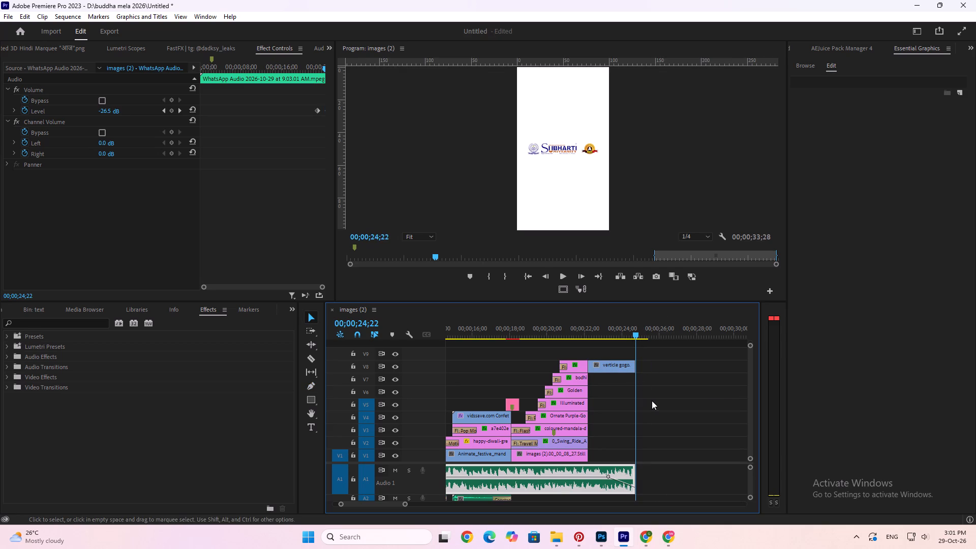
{"action": "key", "text": "ctrl+s"}
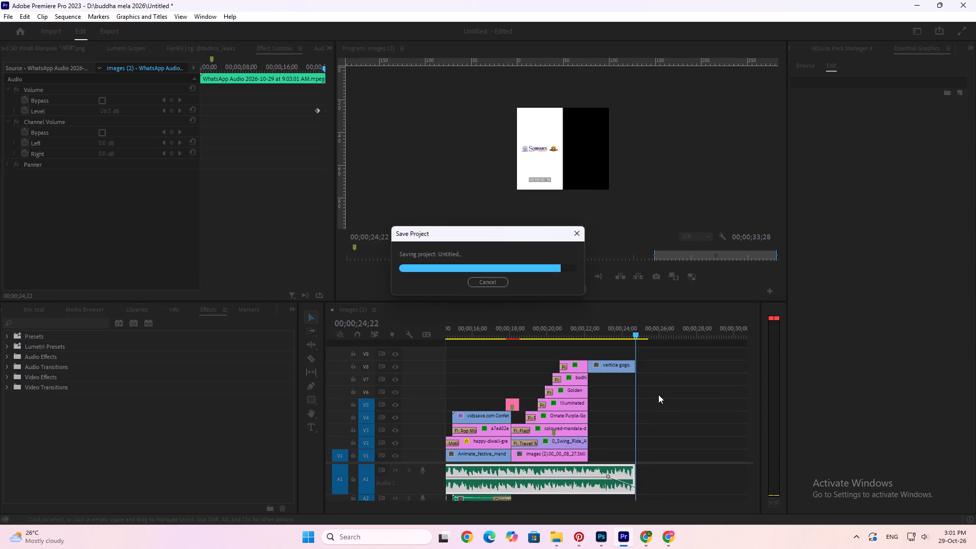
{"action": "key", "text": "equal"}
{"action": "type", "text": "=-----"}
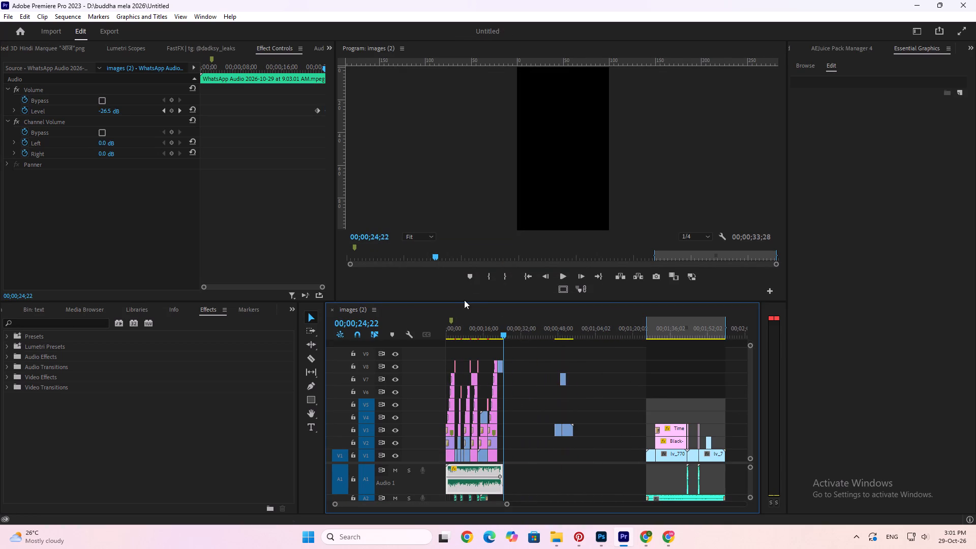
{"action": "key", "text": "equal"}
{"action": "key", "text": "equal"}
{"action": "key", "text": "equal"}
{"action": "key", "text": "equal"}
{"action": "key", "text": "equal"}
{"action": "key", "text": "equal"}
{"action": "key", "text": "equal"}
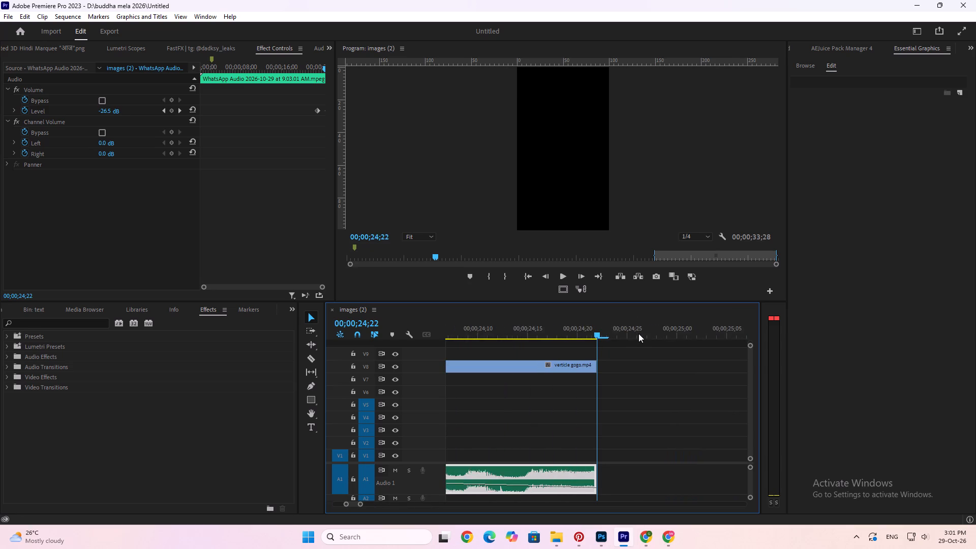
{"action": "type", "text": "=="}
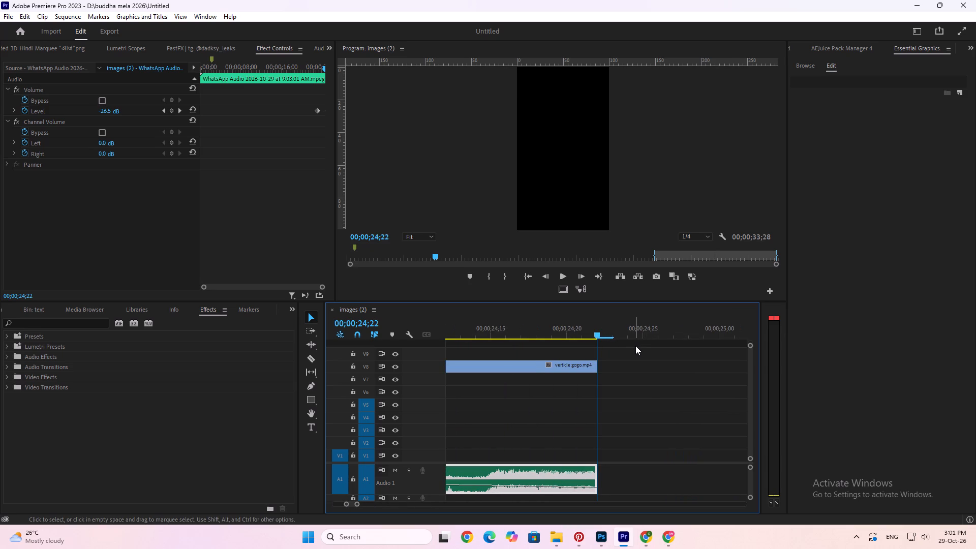
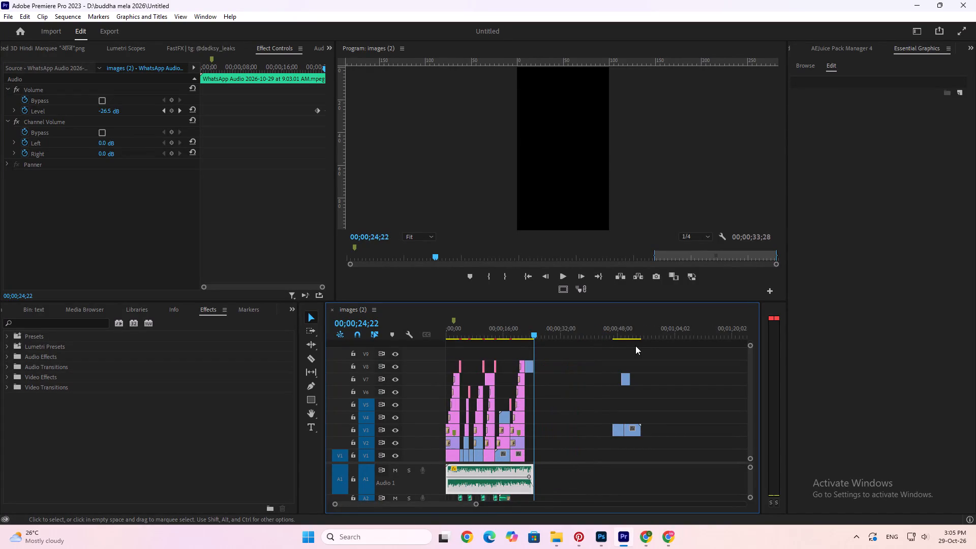
Mark the sequence's Out point at 00;00;24;21, on the last frame of the closing logo clip.
{"action": "type", "text": "=========="}
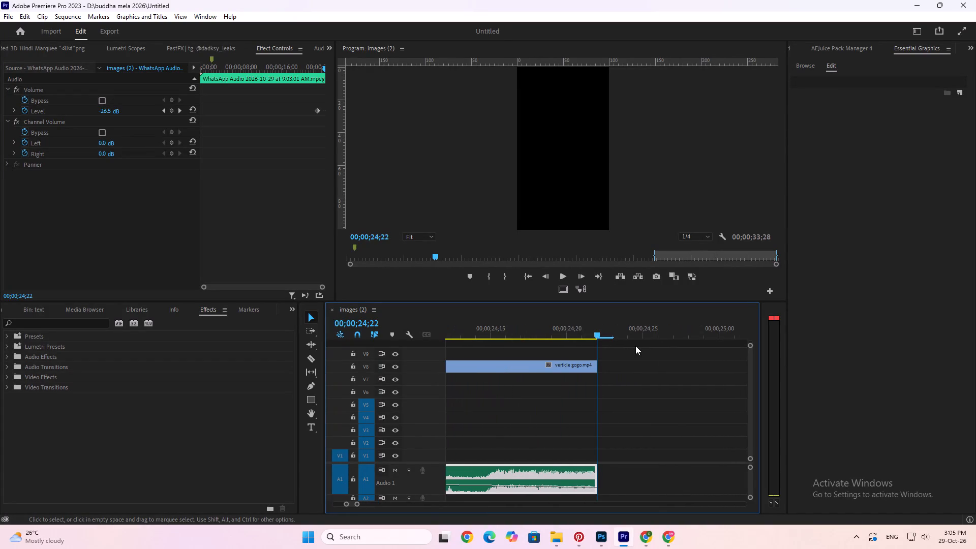
{"action": "key", "text": "Left"}
{"action": "key", "text": "o"}
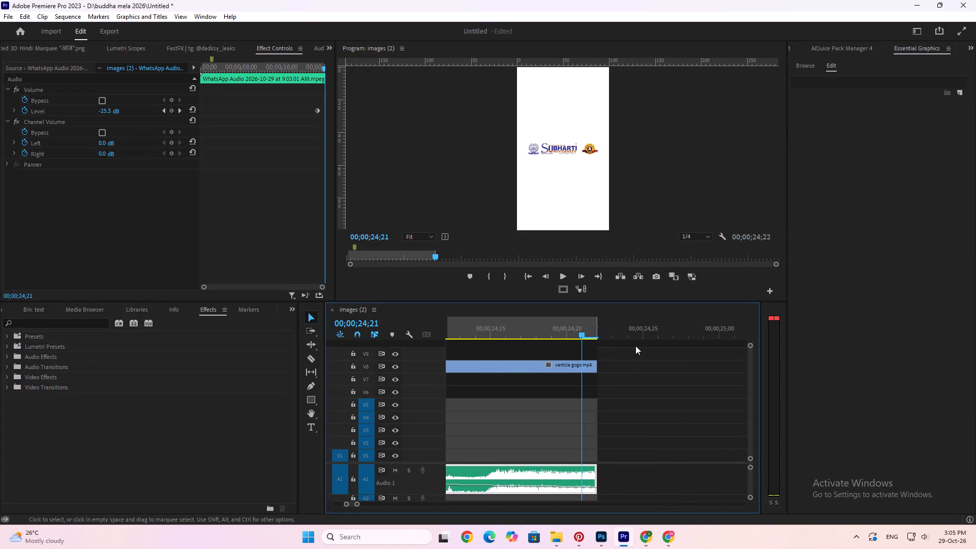
Mark the sequence's In point at its very start, 00;00;00;00.
{"action": "key", "text": "minus"}
{"action": "key", "text": "minus"}
{"action": "key", "text": "minus"}
{"action": "key", "text": "minus"}
{"action": "key", "text": "minus"}
{"action": "key", "text": "minus"}
{"action": "key", "text": "minus"}
{"action": "key", "text": "minus"}
{"action": "key", "text": "minus"}
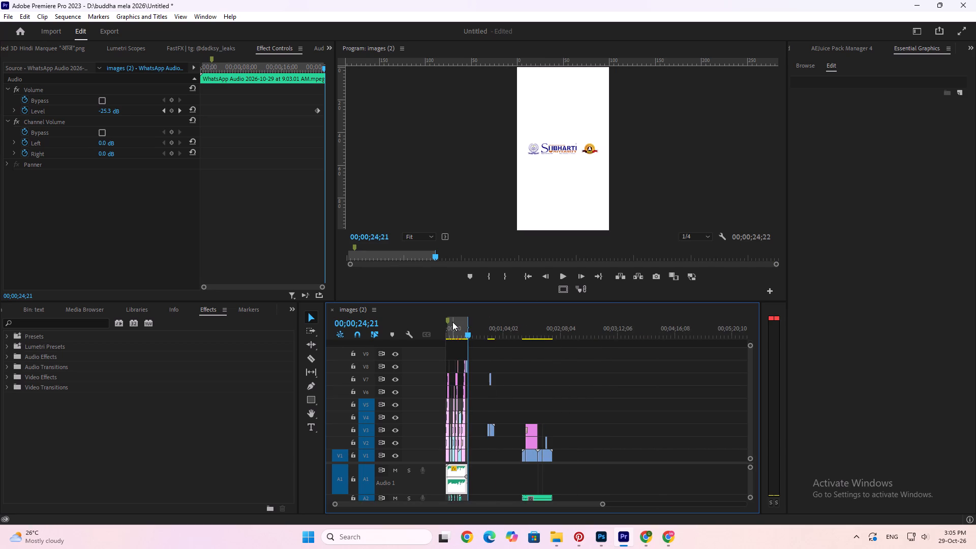
{"action": "left_click_drag", "start_coordinate": [452, 325], "coordinate": [350, 344]}
{"action": "key", "text": "equal"}
{"action": "key", "text": "equal"}
{"action": "type", "text": "===="}
{"action": "key", "text": "i"}
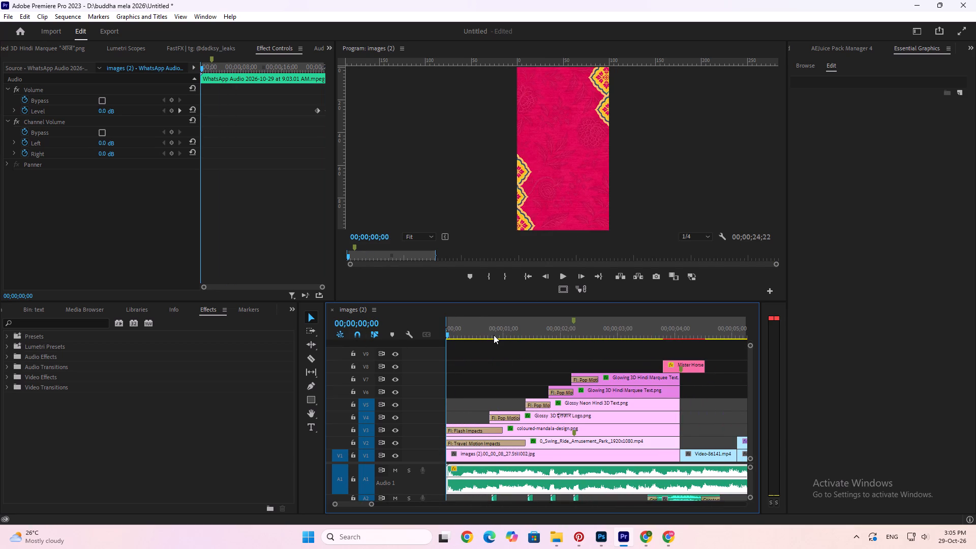
Export the marked In/Out range as a media file named "buddha mela".
{"action": "key", "text": "ctrl+m"}
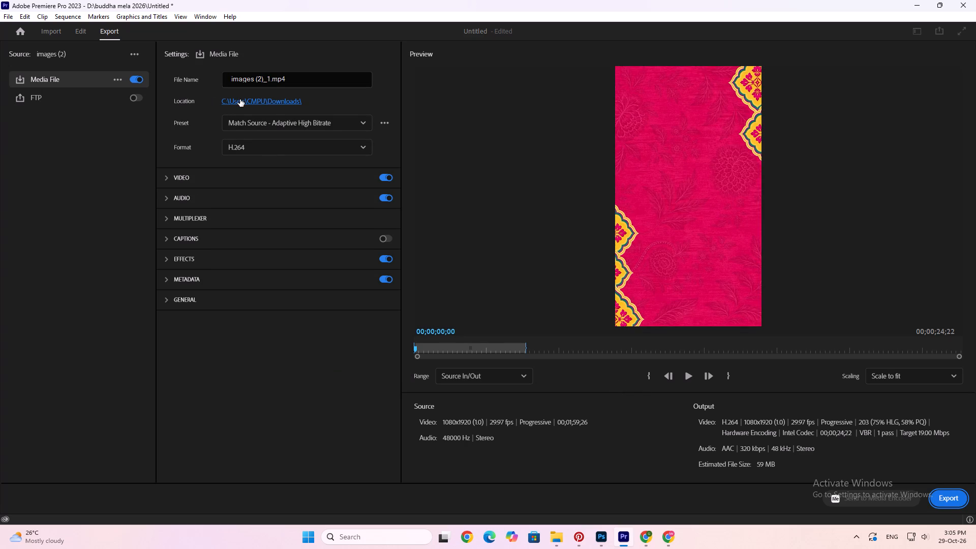
{"action": "left_click_drag", "start_coordinate": [294, 79], "coordinate": [159, 109]}
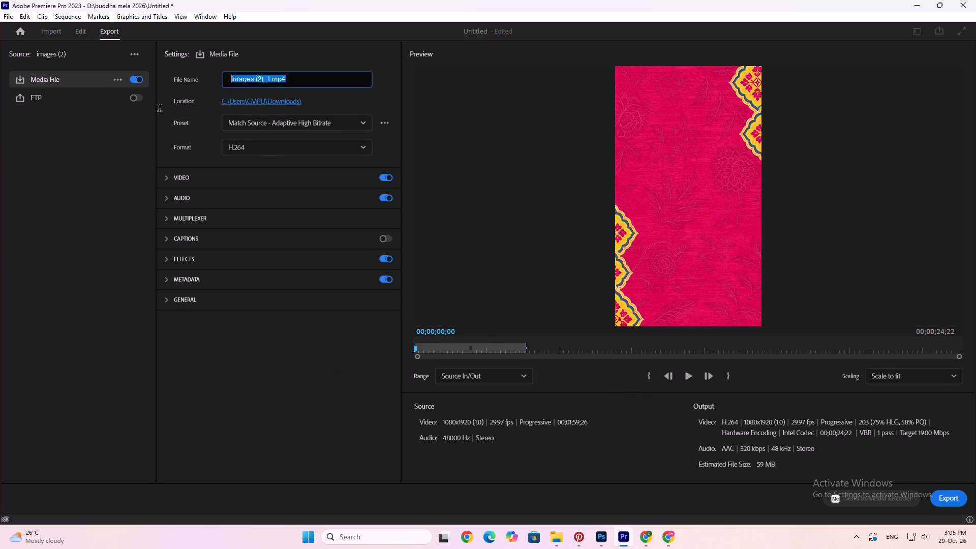
{"action": "type", "text": "buddha"}
{"action": "key", "text": "space"}
{"action": "type", "text": "mela"}
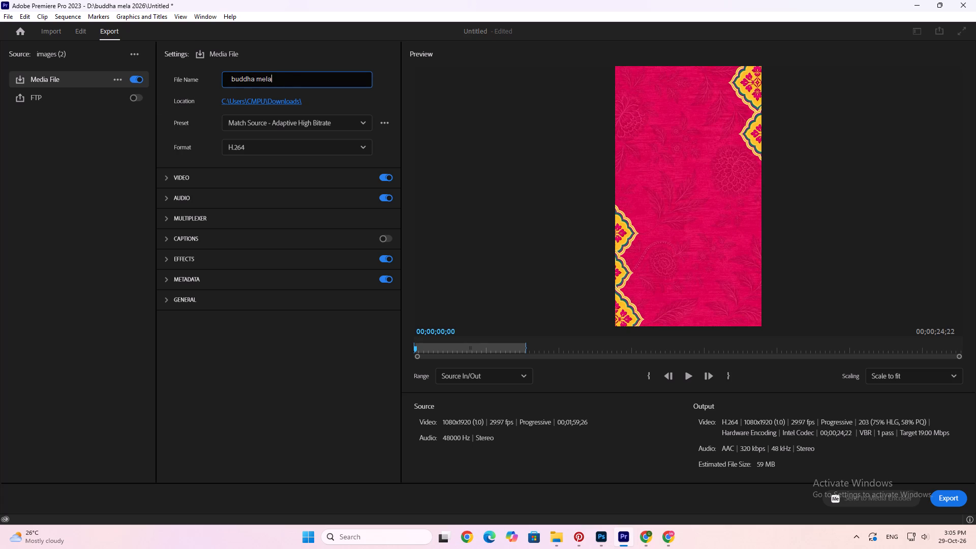
{"action": "left_click", "coordinate": [946, 498]}
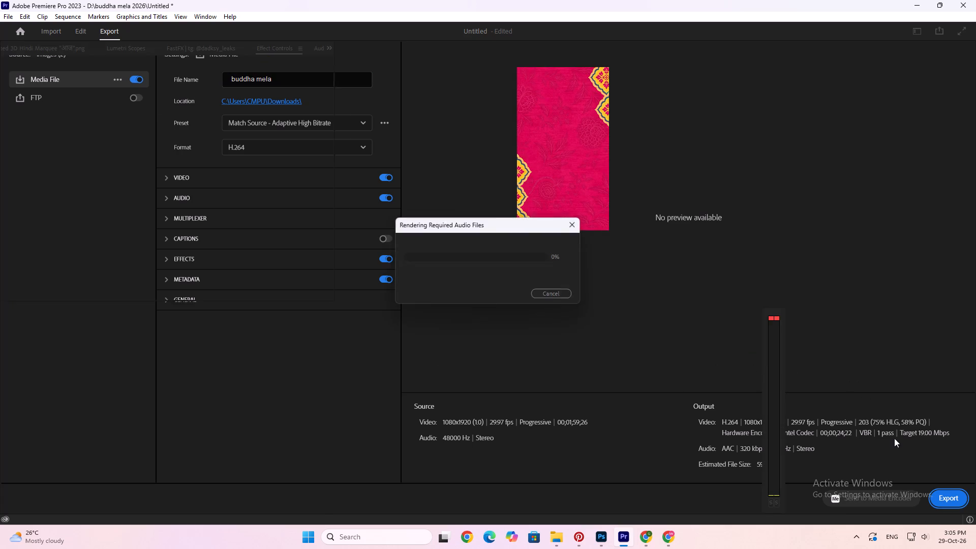
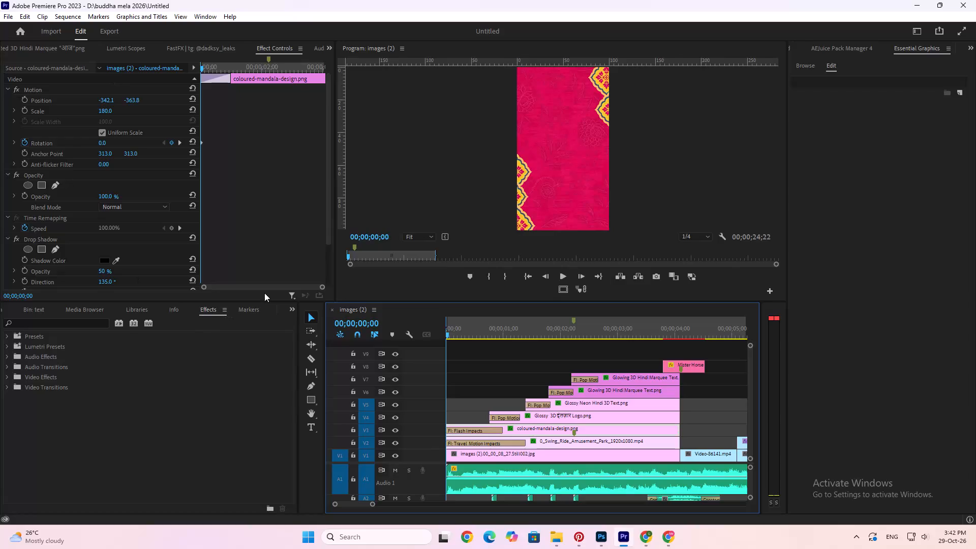
Review the whole sequence from its opening title through the closing logo clip, and return to the start.
{"action": "left_click", "coordinate": [671, 329]}
{"action": "left_click", "coordinate": [695, 334]}
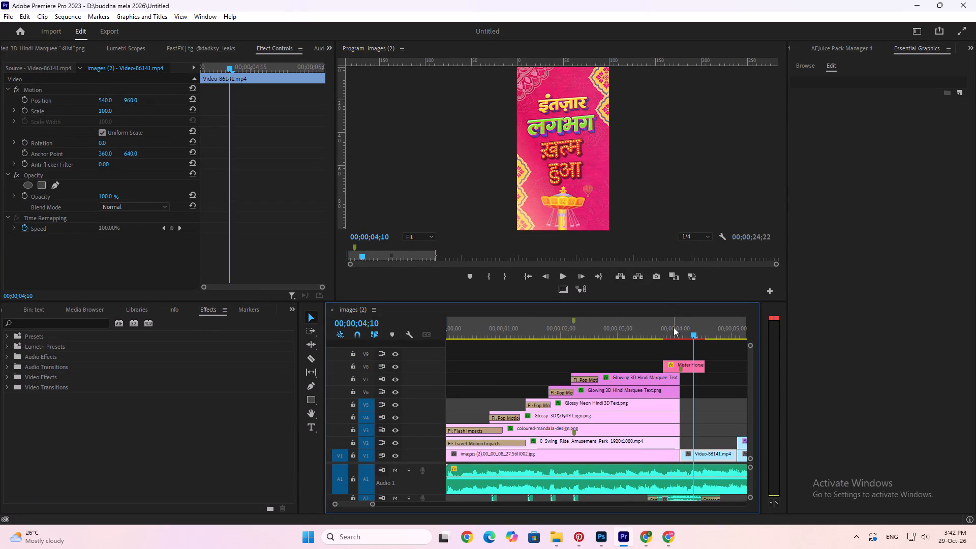
{"action": "key", "text": "minus"}
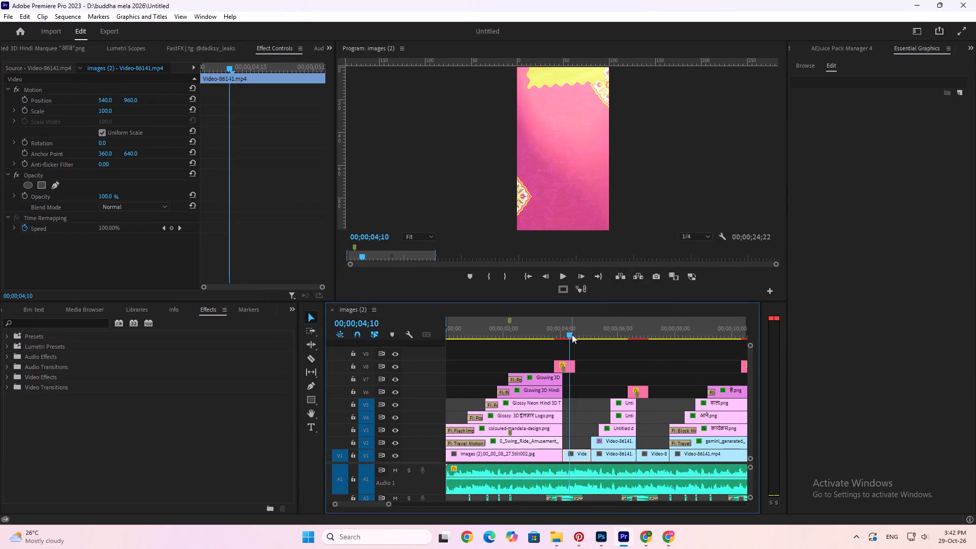
{"action": "key", "text": "minus"}
{"action": "left_click", "coordinate": [572, 334]}
{"action": "left_click", "coordinate": [623, 337]}
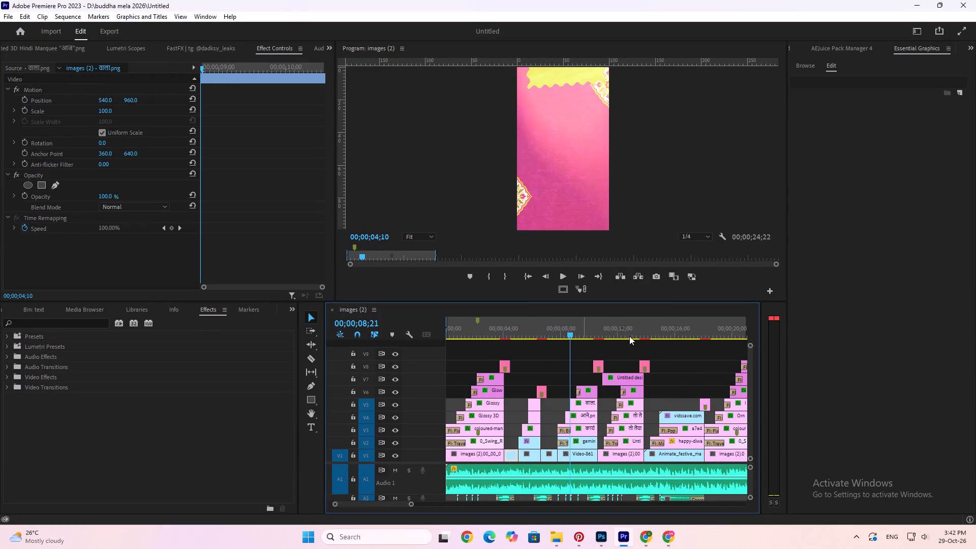
{"action": "left_click", "coordinate": [640, 330]}
{"action": "left_click", "coordinate": [663, 332]}
{"action": "left_click", "coordinate": [683, 333]}
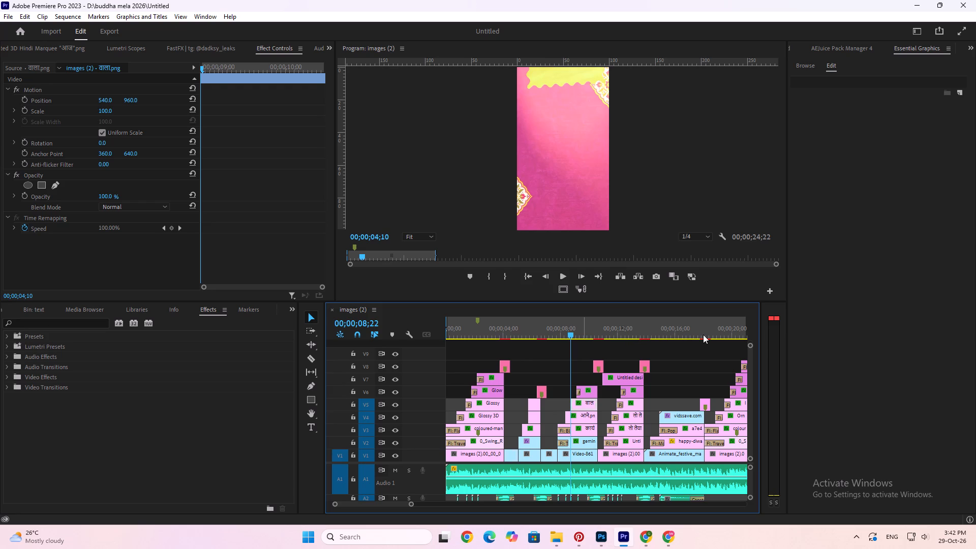
{"action": "key", "text": "minus"}
{"action": "left_click", "coordinate": [615, 329]}
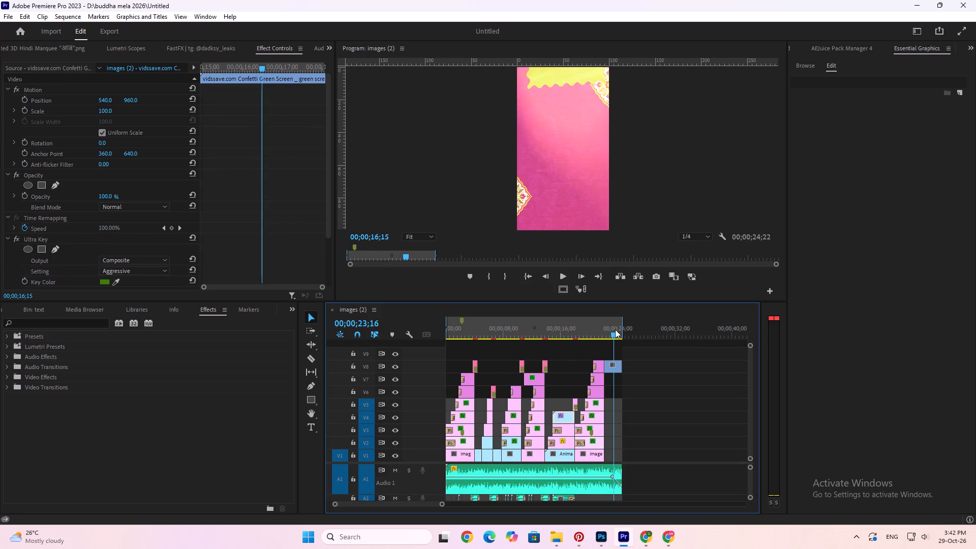
{"action": "left_click", "coordinate": [619, 335]}
{"action": "left_click", "coordinate": [620, 335]}
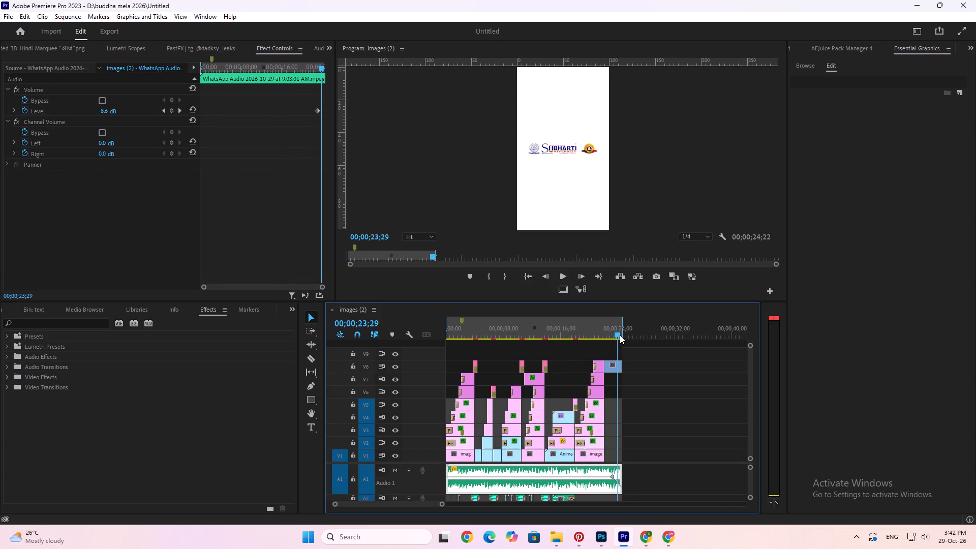
{"action": "left_click_drag", "start_coordinate": [618, 334], "coordinate": [583, 341]}
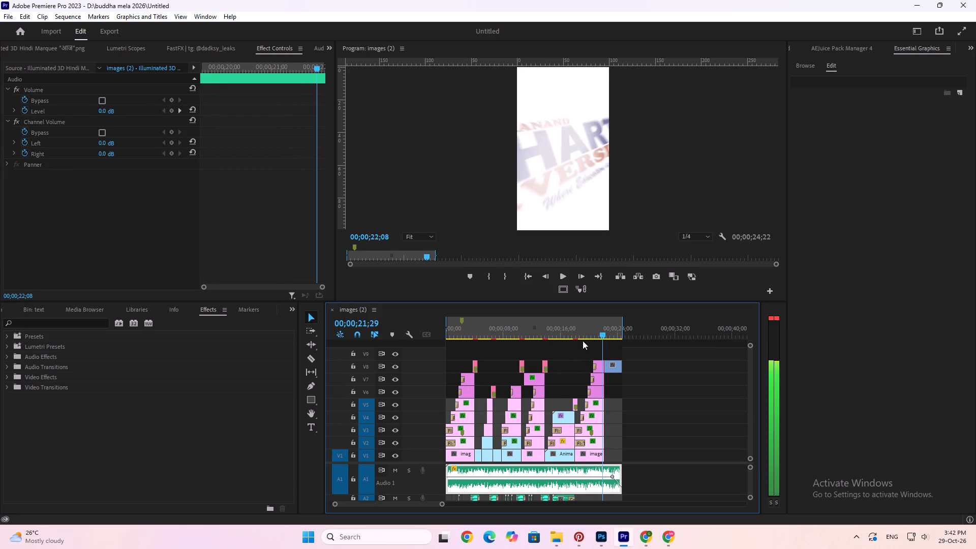
{"action": "left_click_drag", "start_coordinate": [583, 341], "coordinate": [424, 340]}
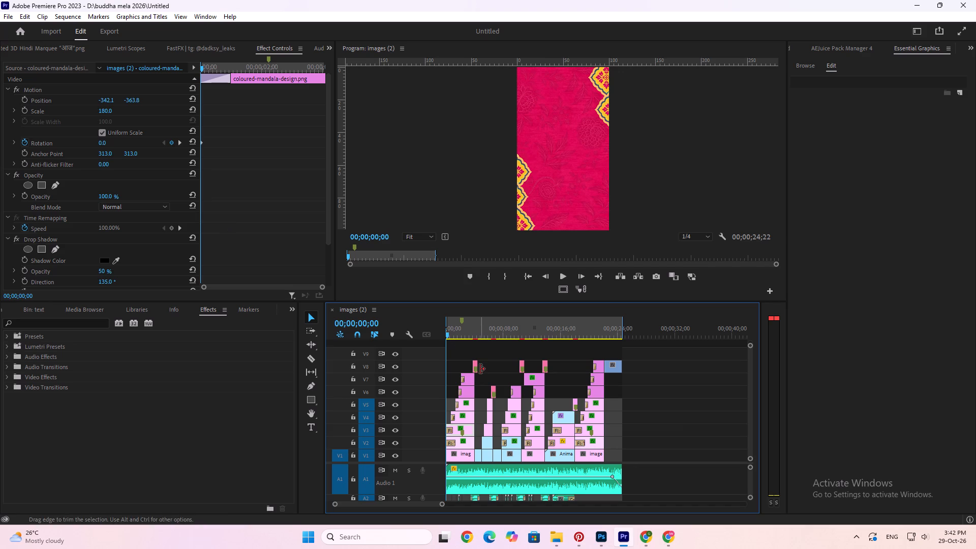
{"action": "left_click", "coordinate": [453, 328]}
{"action": "left_click_drag", "start_coordinate": [449, 335], "coordinate": [448, 335]}
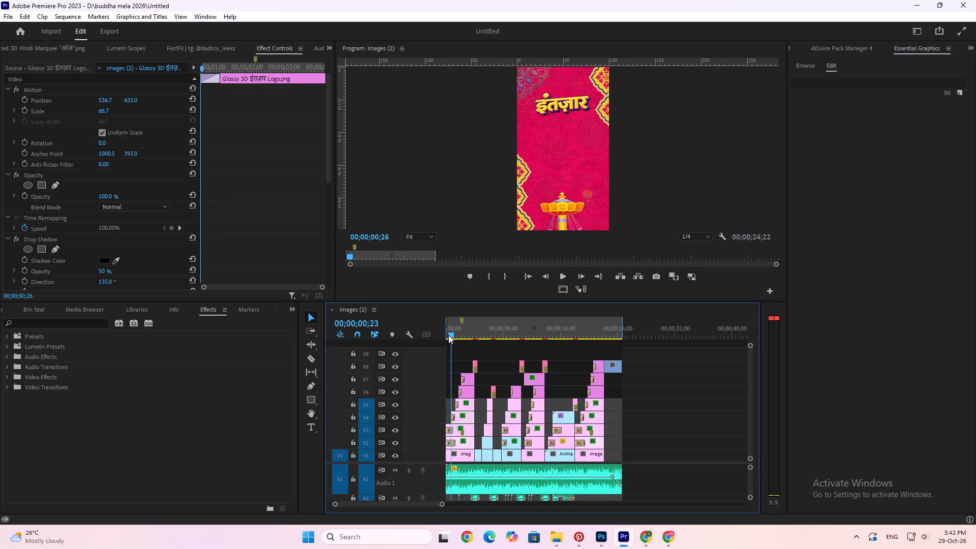
{"action": "left_click_drag", "start_coordinate": [448, 335], "coordinate": [573, 326]}
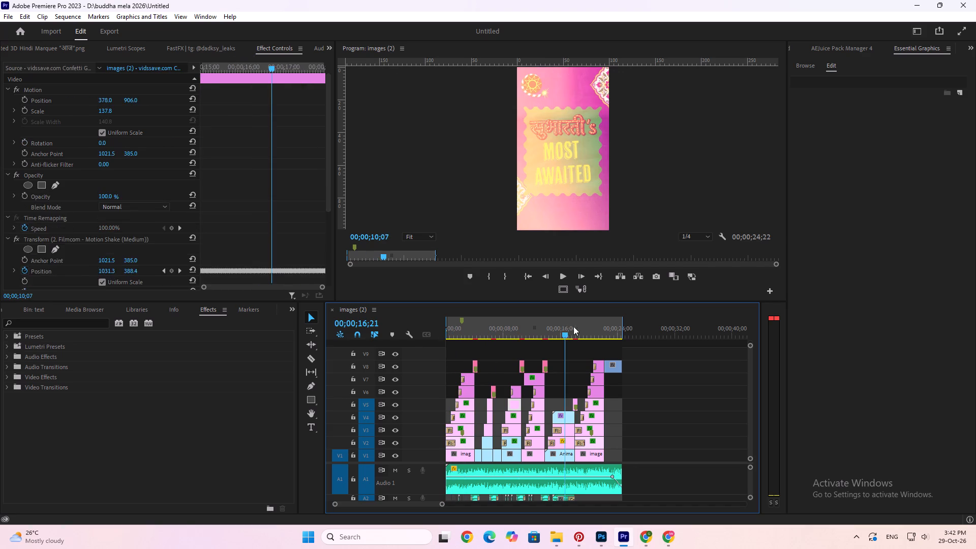
{"action": "left_click_drag", "start_coordinate": [573, 326], "coordinate": [429, 335]}
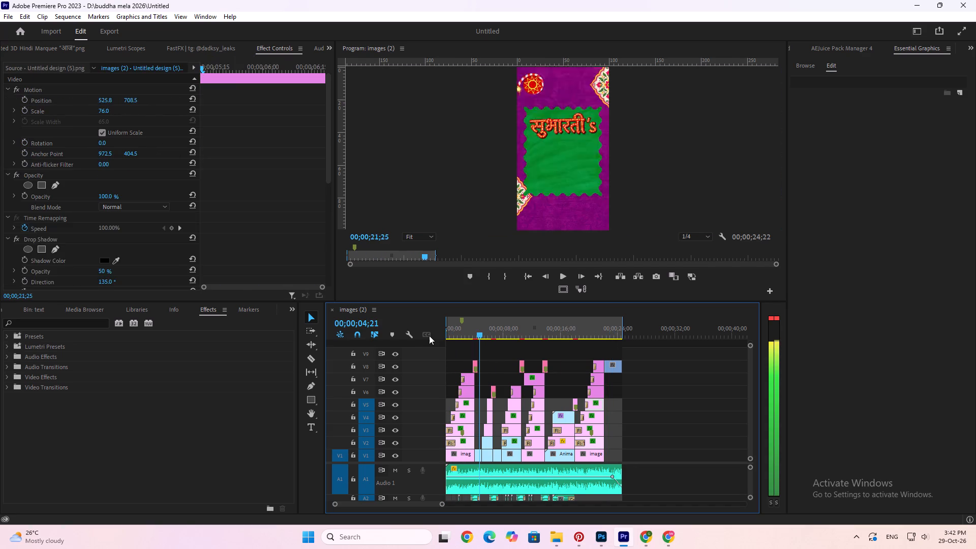
{"action": "left_click_drag", "start_coordinate": [429, 335], "coordinate": [411, 335]}
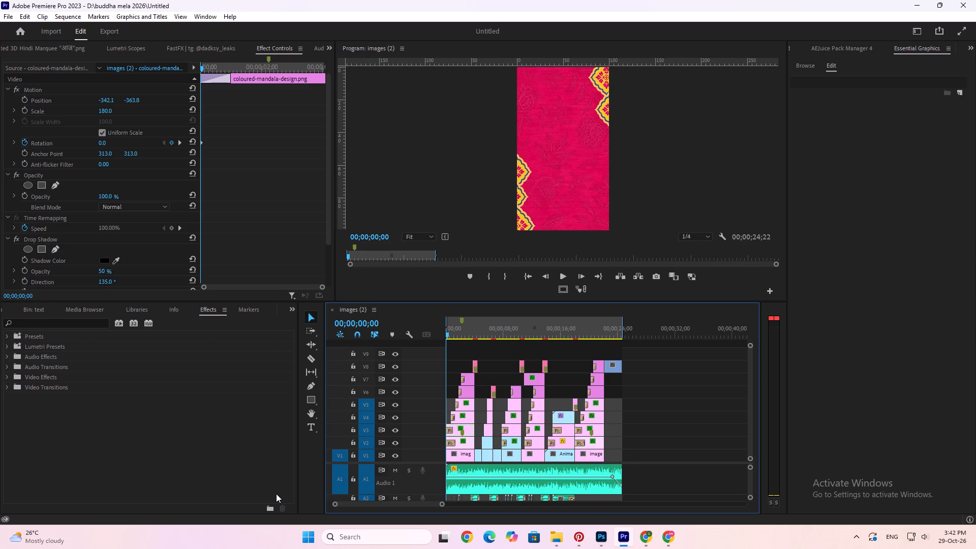
Add the IOPPJ image from the vision (Z:) drive to the sequence's V5 track, in the empty area after the closing logo clip.
{"action": "left_click", "coordinate": [554, 538]}
{"action": "left_click", "coordinate": [508, 483]}
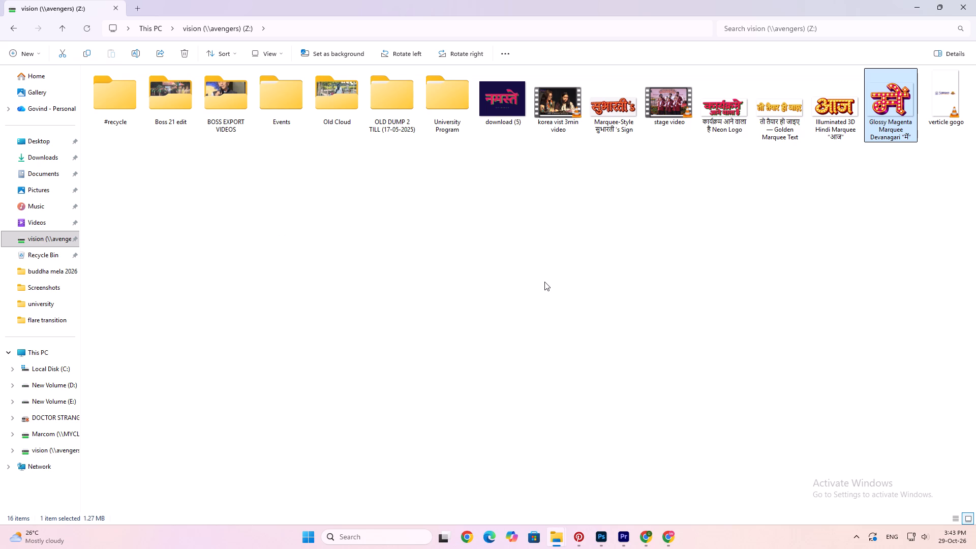
{"action": "left_click", "coordinate": [147, 186]}
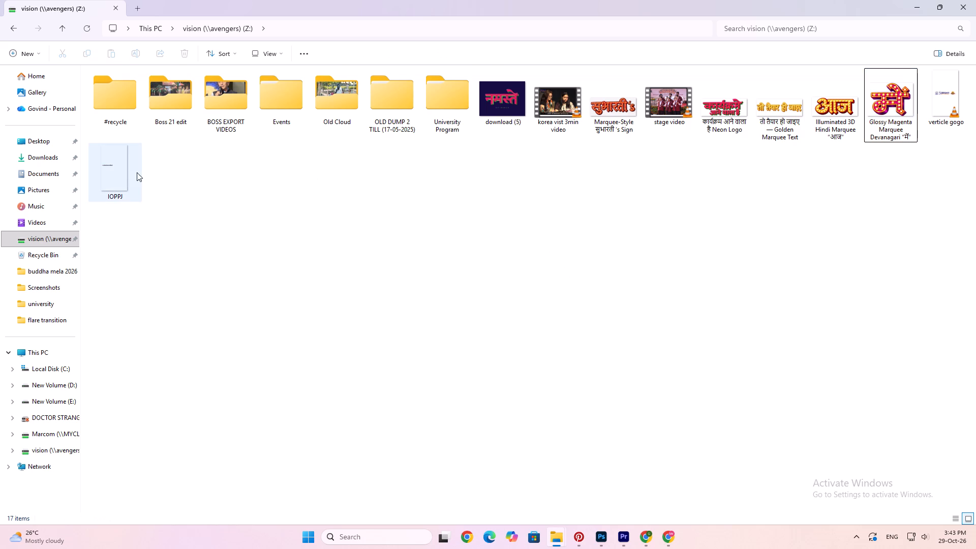
{"action": "left_click_drag", "start_coordinate": [117, 165], "coordinate": [624, 541]}
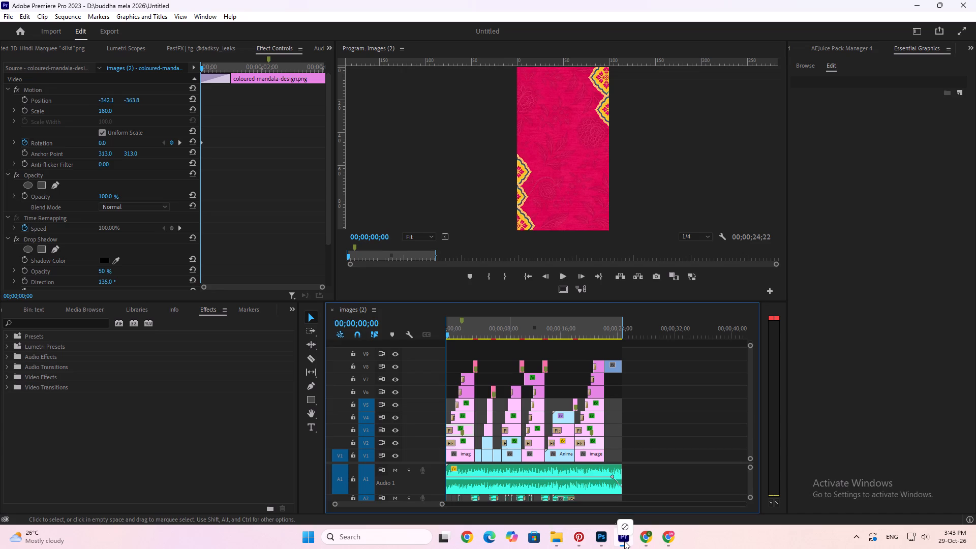
{"action": "left_click_drag", "start_coordinate": [624, 541], "coordinate": [14, 299]}
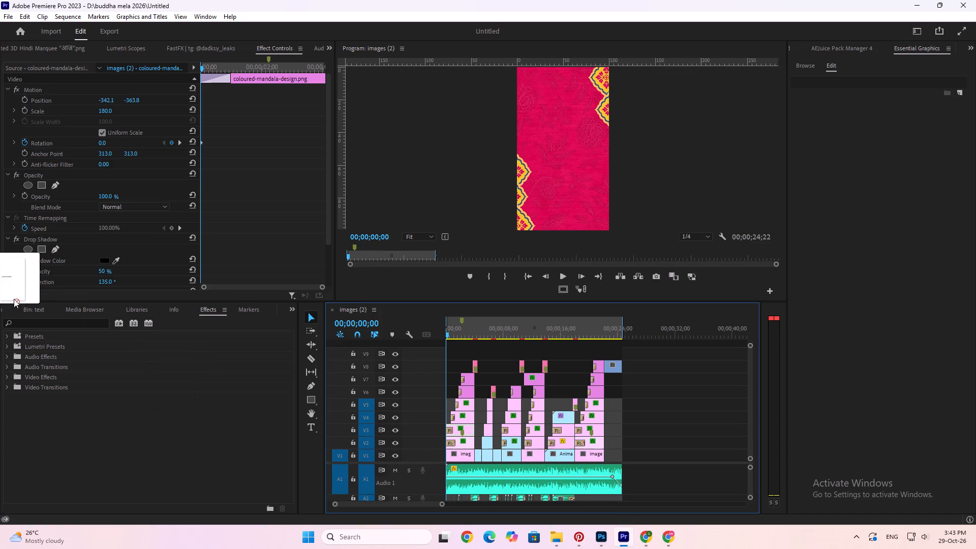
{"action": "left_click_drag", "start_coordinate": [14, 299], "coordinate": [672, 399]}
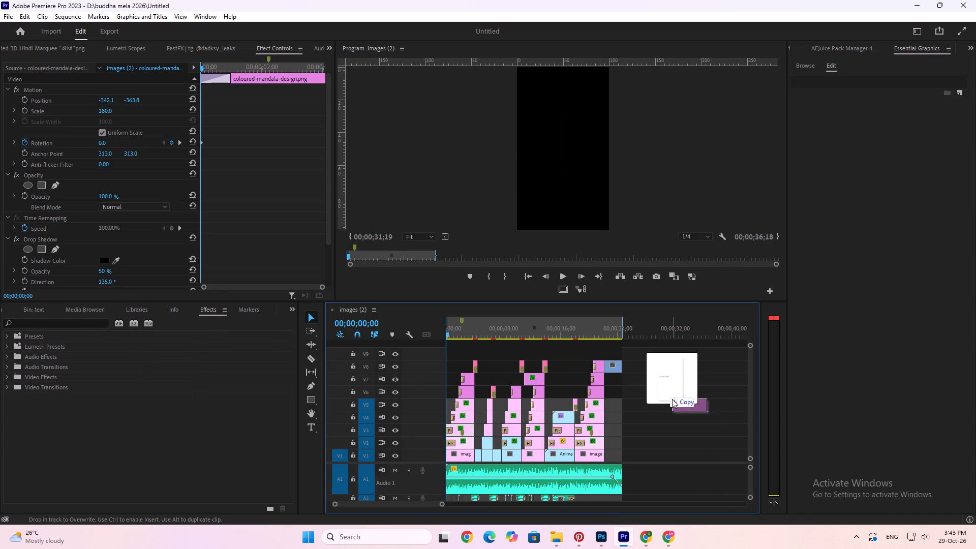
{"action": "left_click_drag", "start_coordinate": [672, 399], "coordinate": [670, 399]}
Move the IOPPJ.png clip to the sequence start on the topmost video track and extend it to where the closing logo clip begins.
{"action": "left_click", "coordinate": [678, 367]}
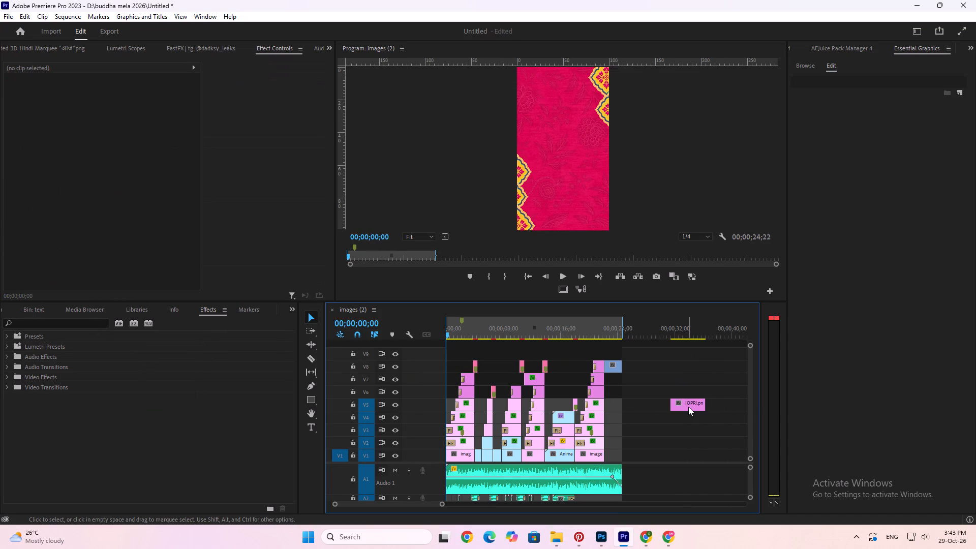
{"action": "left_click", "coordinate": [684, 379]}
{"action": "left_click", "coordinate": [684, 325]}
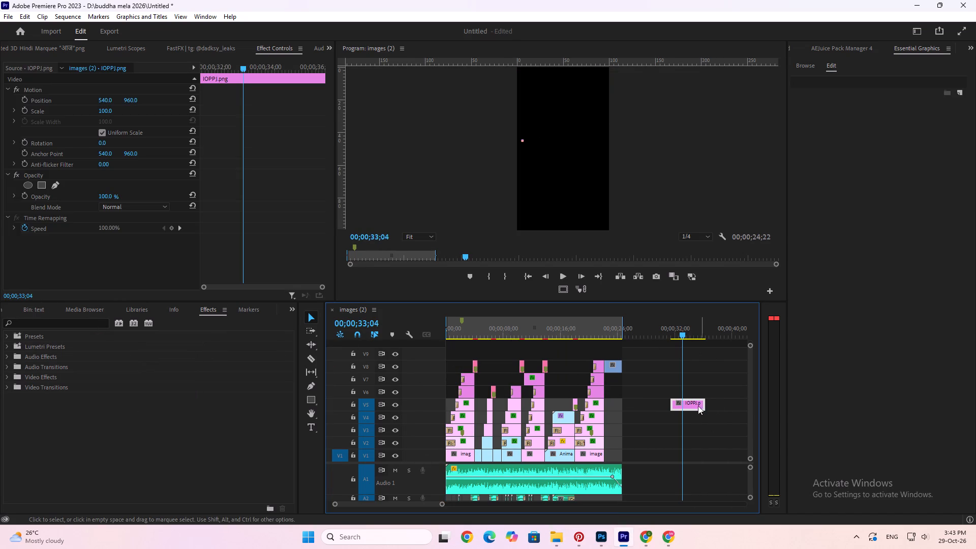
{"action": "left_click_drag", "start_coordinate": [688, 402], "coordinate": [465, 350]}
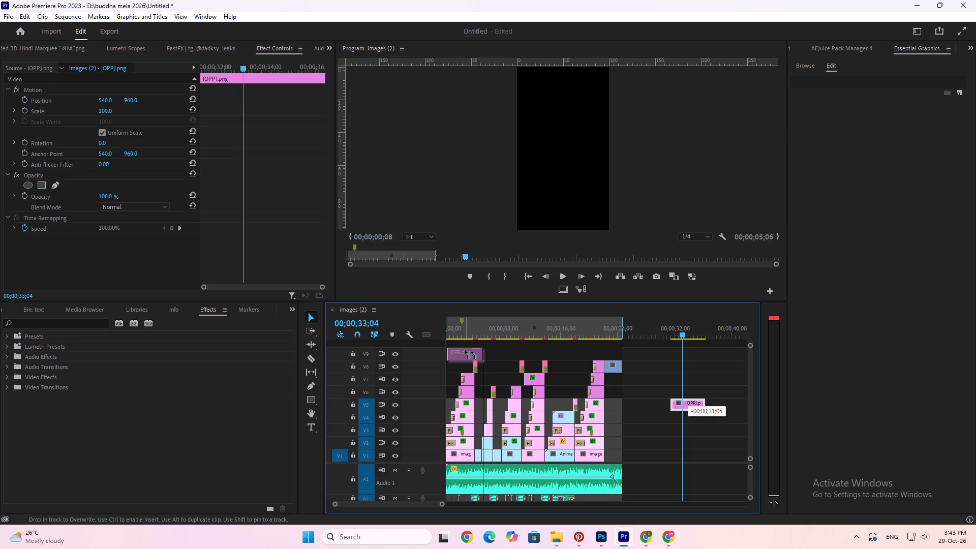
{"action": "left_click_drag", "start_coordinate": [465, 350], "coordinate": [453, 350]}
{"action": "left_click_drag", "start_coordinate": [481, 355], "coordinate": [605, 355]}
Save the project.
{"action": "left_click", "coordinate": [545, 333]}
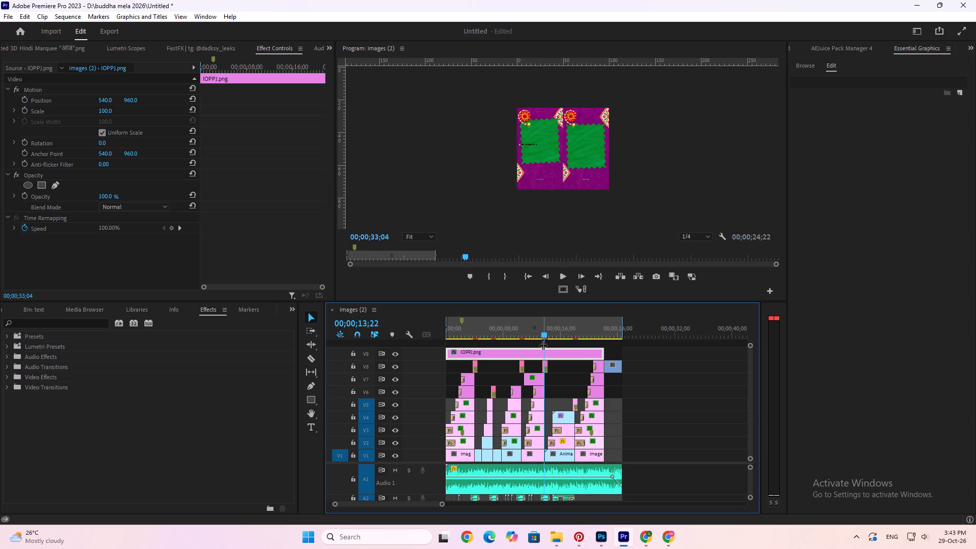
{"action": "key", "text": "ctrl+s"}
Reposition the IOPPJ.png overlay clip lower in the frame, setting its Position to 659, 1320.
{"action": "left_click", "coordinate": [526, 337]}
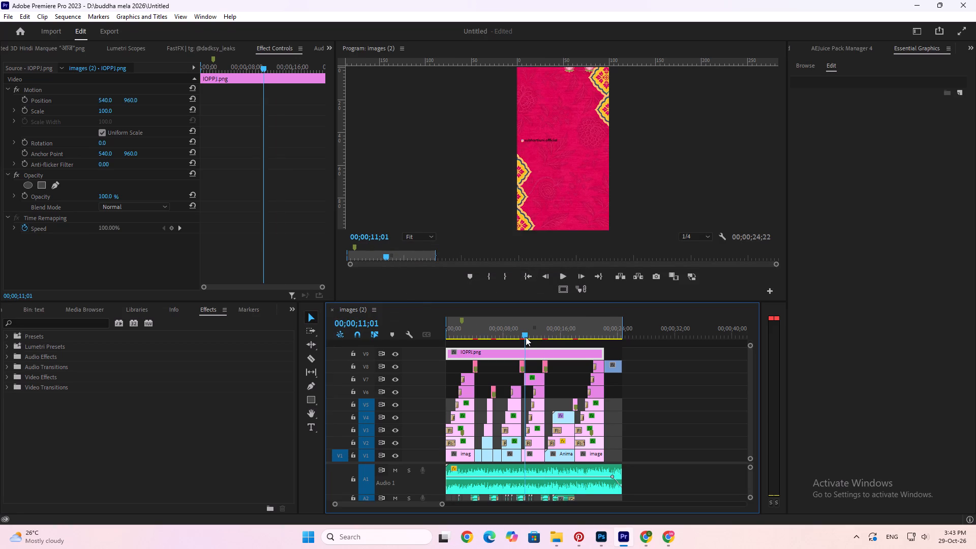
{"action": "left_click", "coordinate": [523, 357]}
{"action": "left_click_drag", "start_coordinate": [110, 100], "coordinate": [48, 108]}
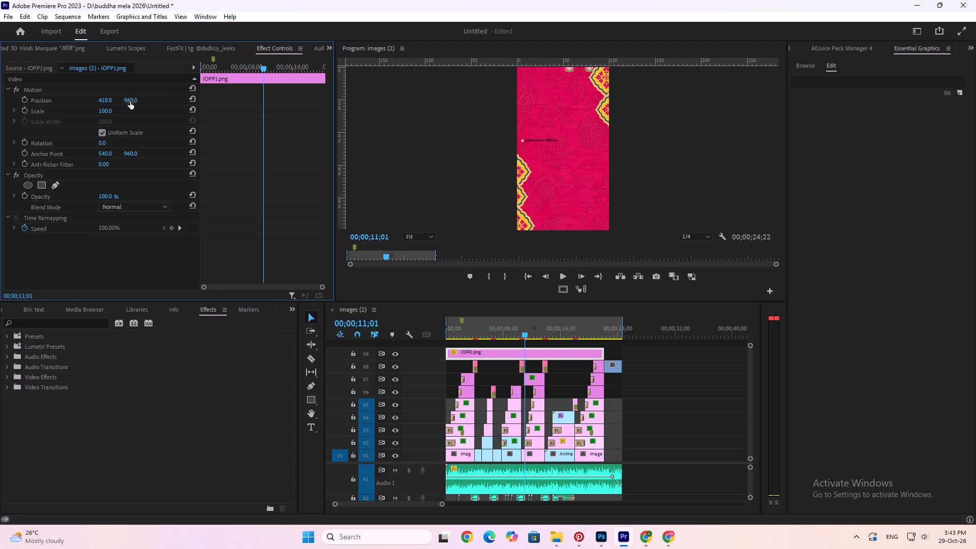
{"action": "left_click_drag", "start_coordinate": [130, 102], "coordinate": [637, 113]}
{"action": "left_click_drag", "start_coordinate": [136, 98], "coordinate": [134, 100]}
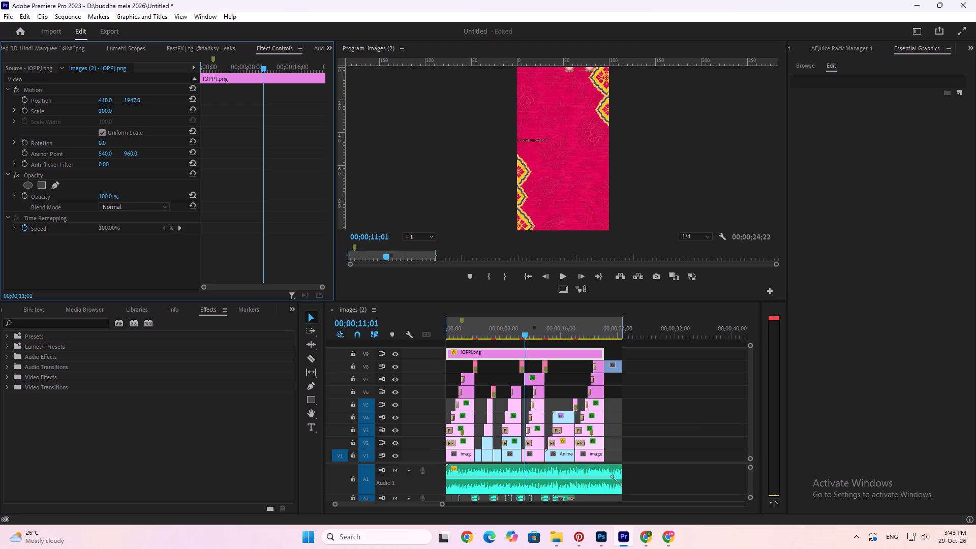
{"action": "left_click_drag", "start_coordinate": [134, 100], "coordinate": [87, 100]}
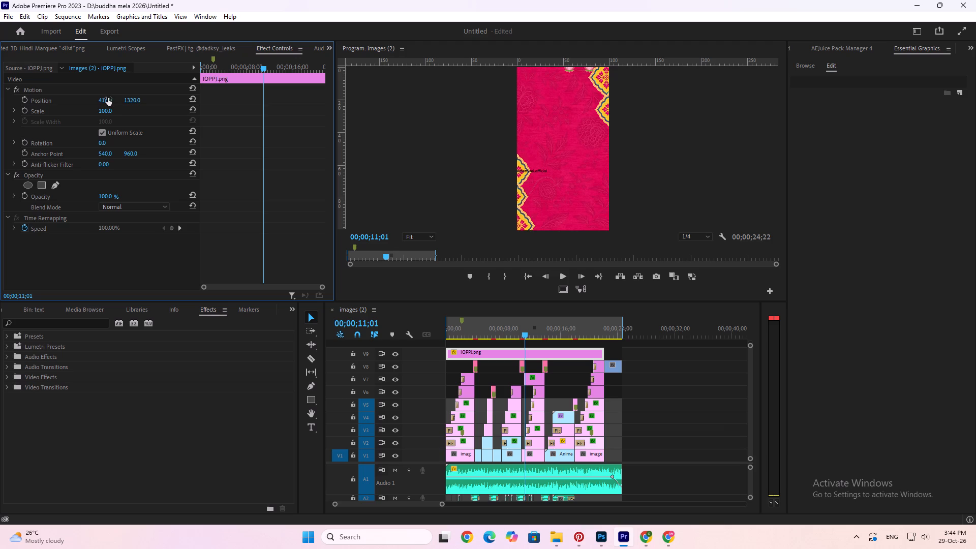
{"action": "left_click_drag", "start_coordinate": [107, 98], "coordinate": [53, 107]}
{"action": "left_click_drag", "start_coordinate": [101, 102], "coordinate": [354, 105]}
{"action": "left_click_drag", "start_coordinate": [354, 105], "coordinate": [441, 104]}
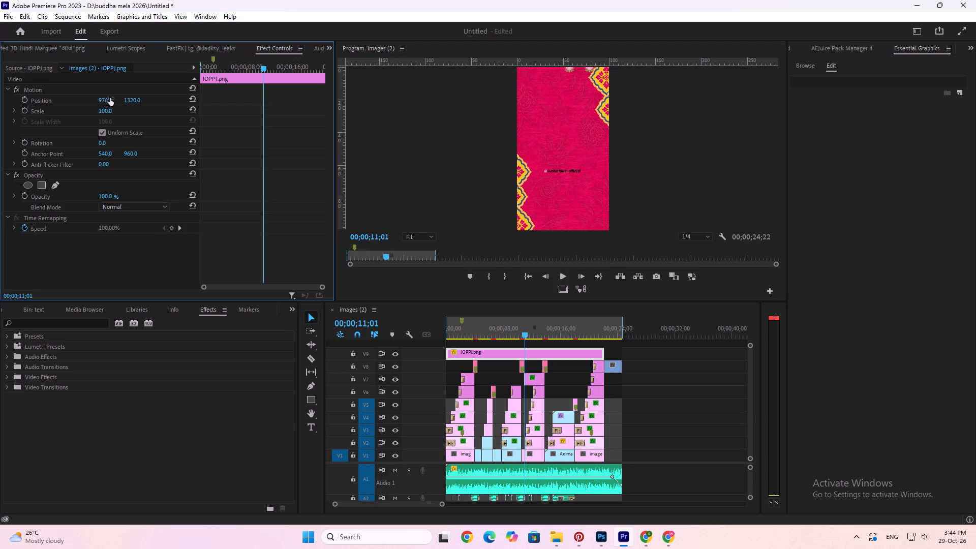
{"action": "left_click_drag", "start_coordinate": [109, 99], "coordinate": [95, 107]}
{"action": "left_click_drag", "start_coordinate": [95, 107], "coordinate": [45, 111]}
{"action": "left_click_drag", "start_coordinate": [107, 100], "coordinate": [29, 102]}
{"action": "left_click_drag", "start_coordinate": [29, 102], "coordinate": [9, 102]}
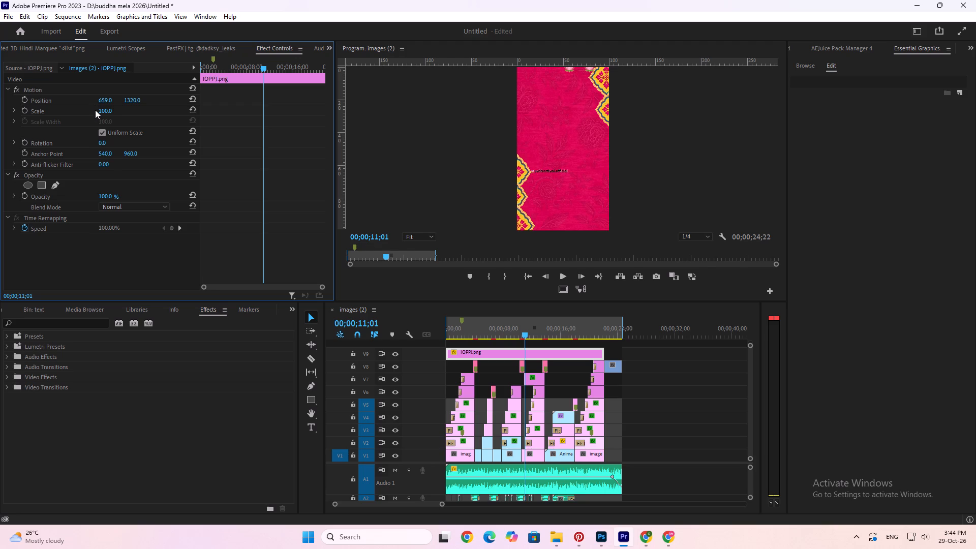
Save the project.
{"action": "key", "text": "ctrl+s"}
Move the IOPPJ.png overlay clip further down the frame, setting its Position to 659, 1672.
{"action": "left_click_drag", "start_coordinate": [135, 100], "coordinate": [243, 103]}
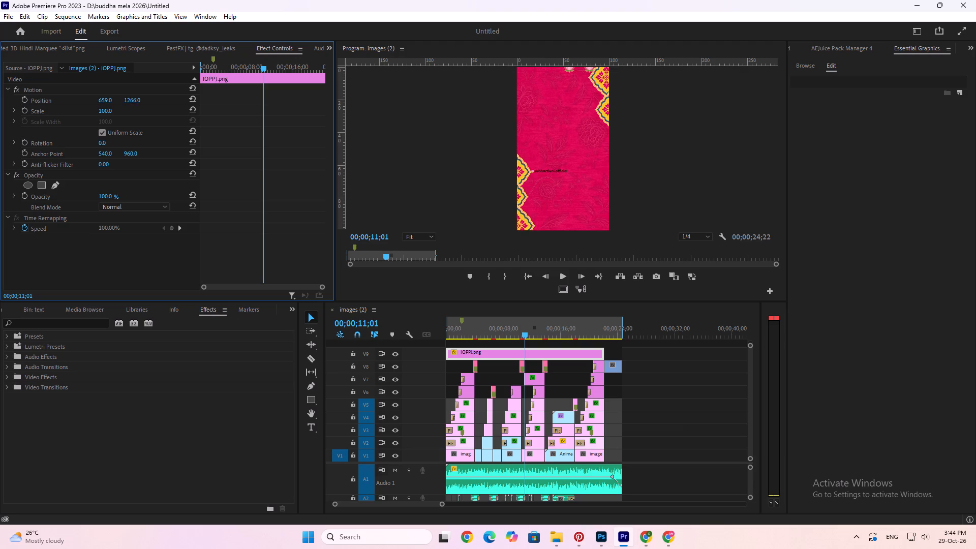
{"action": "left_click_drag", "start_coordinate": [243, 103], "coordinate": [496, 121]}
{"action": "left_click_drag", "start_coordinate": [496, 121], "coordinate": [450, 123]}
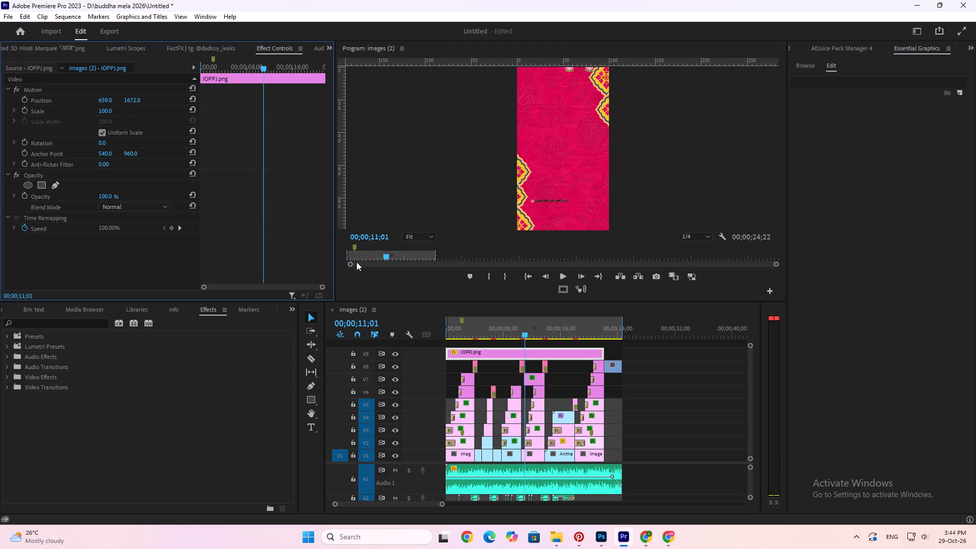
Check the IOPPJ.png overlay against earlier scenes and lower the clip's Opacity to 63%.
{"action": "left_click", "coordinate": [514, 330]}
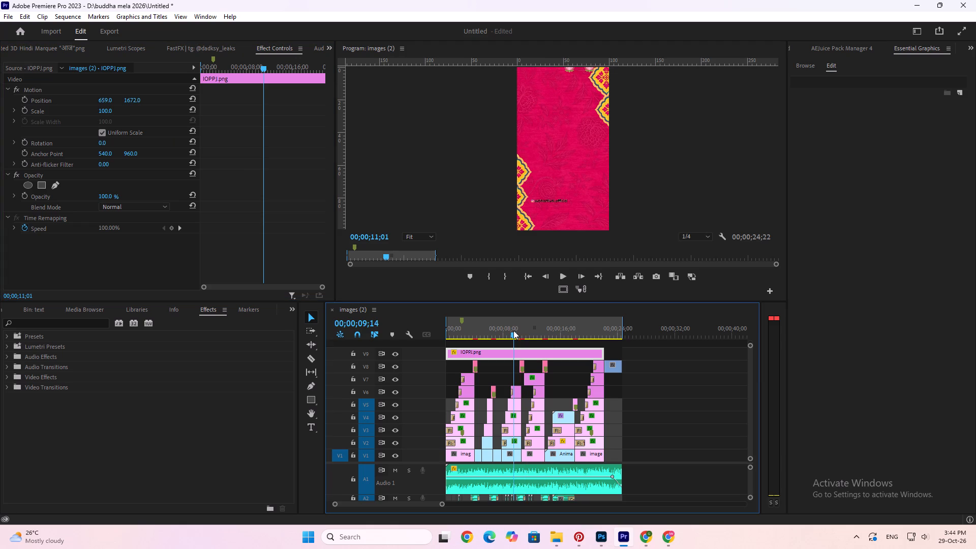
{"action": "left_click", "coordinate": [498, 332]}
{"action": "key", "text": "f"}
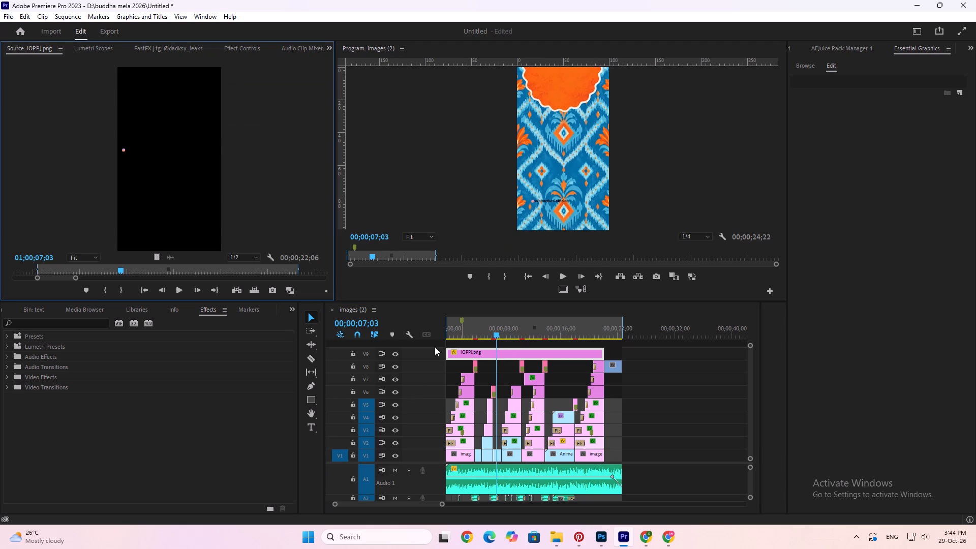
{"action": "left_click", "coordinate": [456, 326]}
{"action": "left_click", "coordinate": [471, 352]}
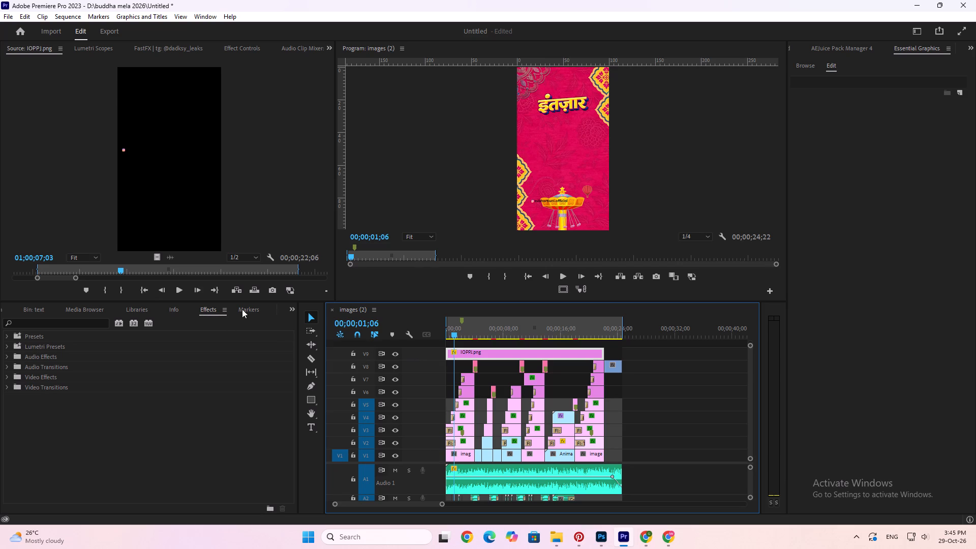
{"action": "left_click", "coordinate": [234, 45]}
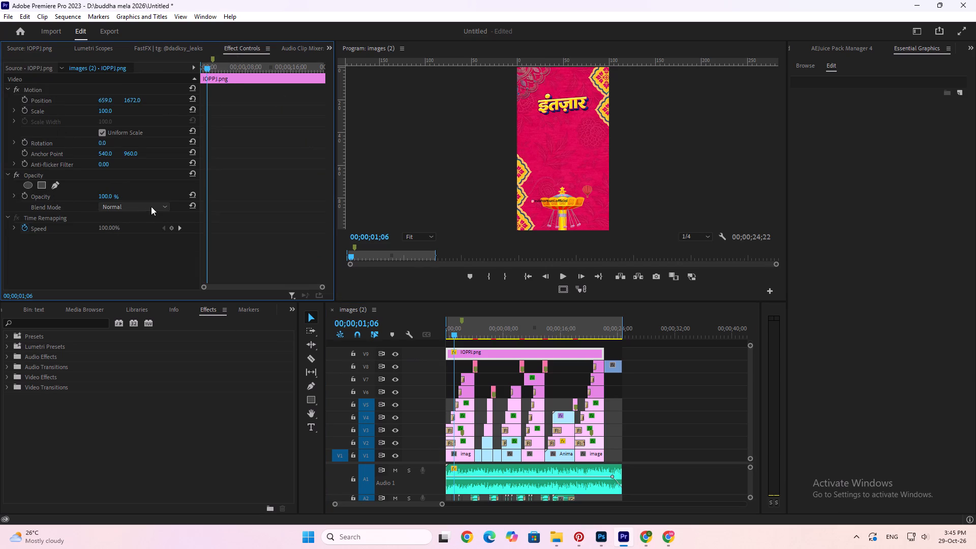
{"action": "left_click_drag", "start_coordinate": [107, 198], "coordinate": [103, 198]}
{"action": "left_click_drag", "start_coordinate": [103, 198], "coordinate": [87, 203]}
Return the playhead to the very start of the sequence at 00;00;00;00.
{"action": "left_click", "coordinate": [532, 332]}
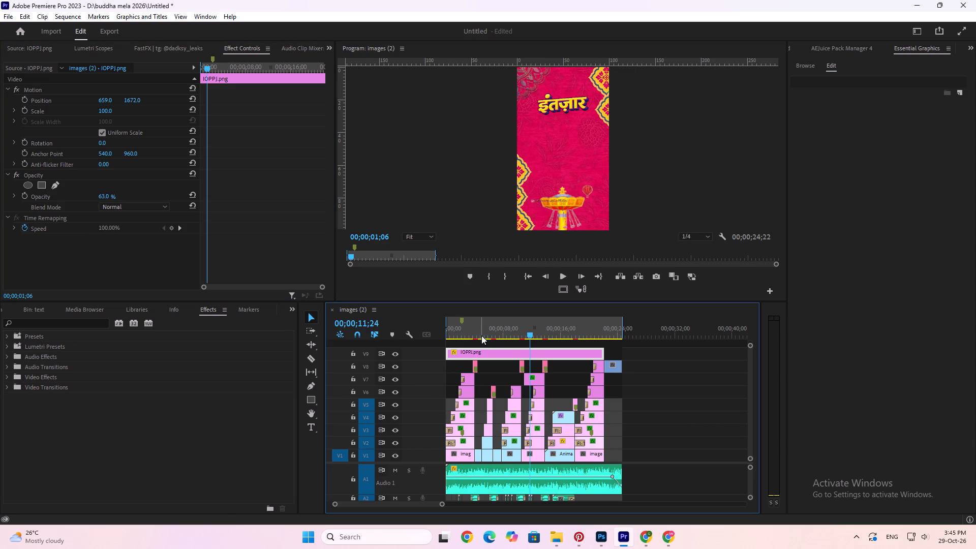
{"action": "key", "text": "minus"}
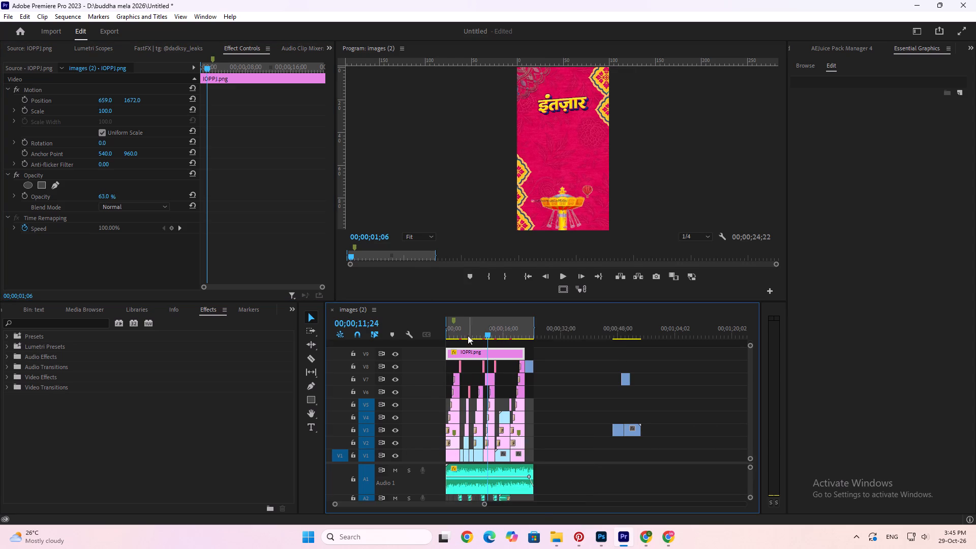
{"action": "left_click", "coordinate": [446, 332]}
{"action": "left_click", "coordinate": [455, 332]}
{"action": "left_click_drag", "start_coordinate": [455, 332], "coordinate": [438, 341]}
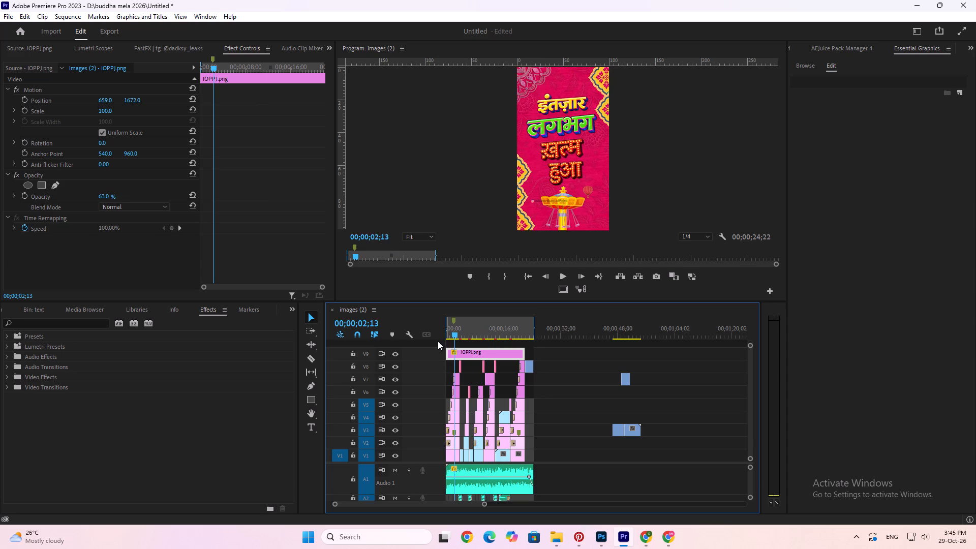
{"action": "left_click_drag", "start_coordinate": [438, 341], "coordinate": [436, 342]}
{"action": "left_click_drag", "start_coordinate": [455, 334], "coordinate": [432, 333]}
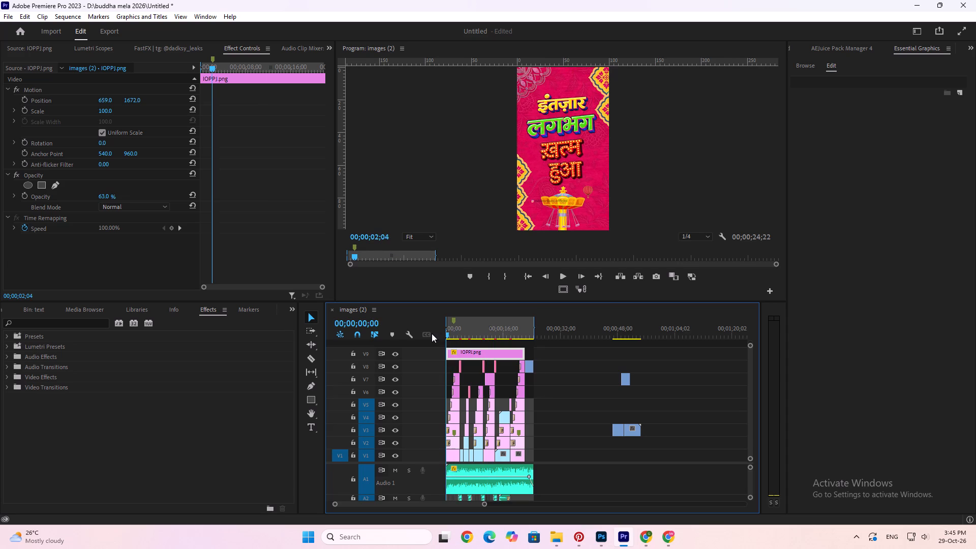
{"action": "left_click_drag", "start_coordinate": [432, 333], "coordinate": [422, 332]}
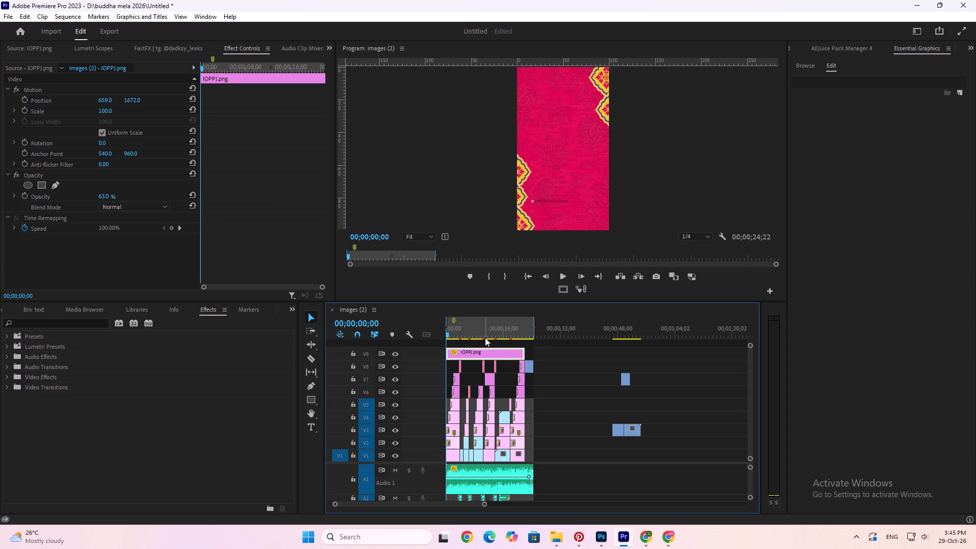
Export the images (2) sequence as a video file named "Buddha mela colorful.mp4".
{"action": "key", "text": "ctrl+m"}
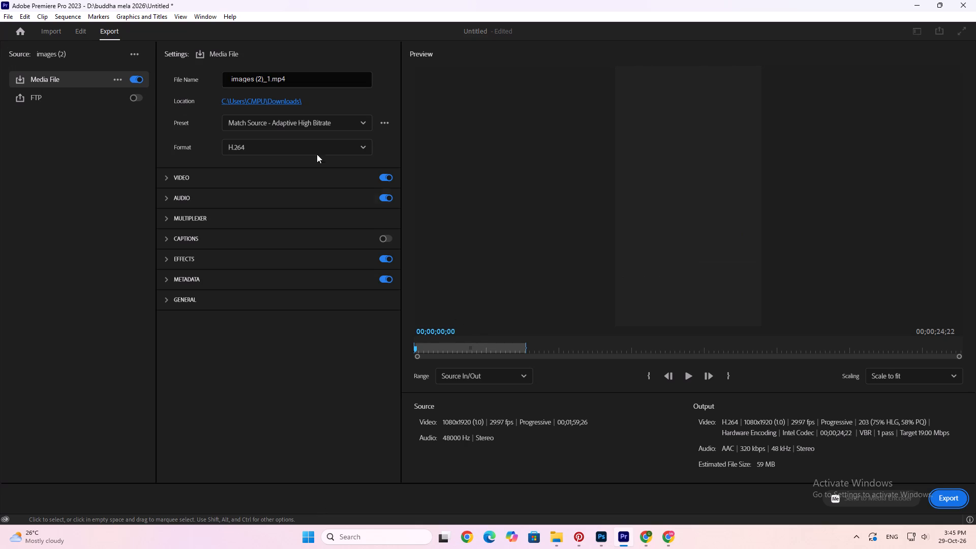
{"action": "left_click_drag", "start_coordinate": [270, 78], "coordinate": [151, 77]}
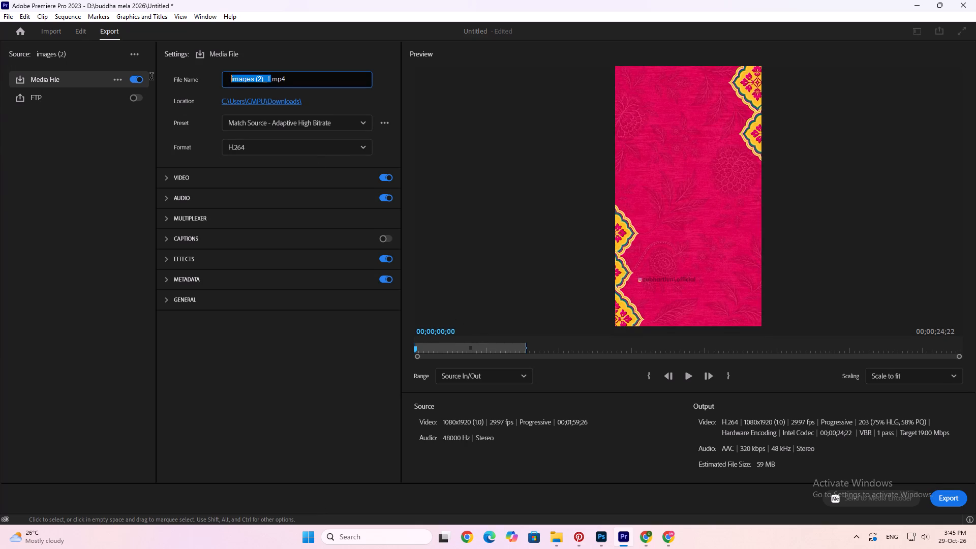
{"action": "type", "text": "Bhd"}
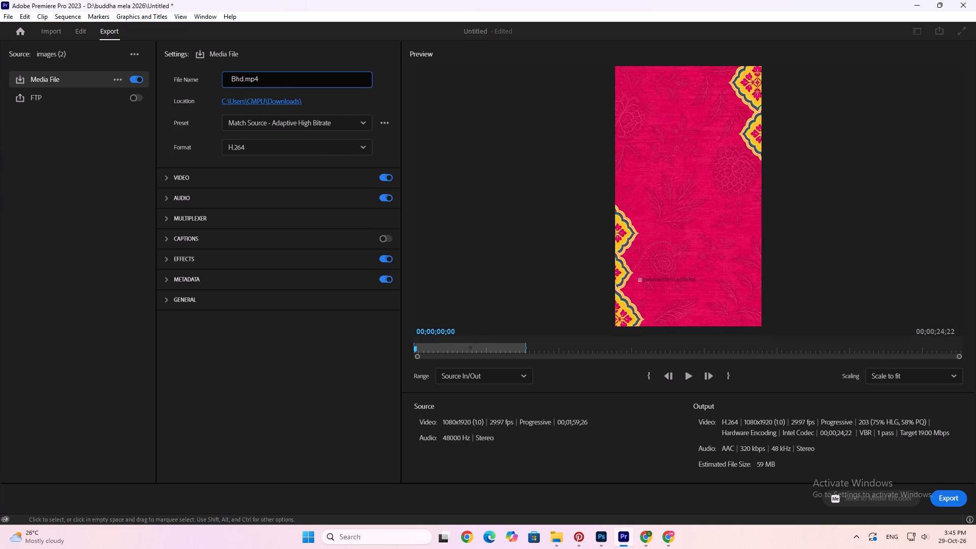
{"action": "key", "text": "BackSpace"}
{"action": "key", "text": "BackSpace"}
{"action": "type", "text": "udh"}
{"action": "key", "text": "space"}
{"action": "key", "text": "m"}
{"action": "key", "text": "BackSpace"}
{"action": "key", "text": "BackSpace"}
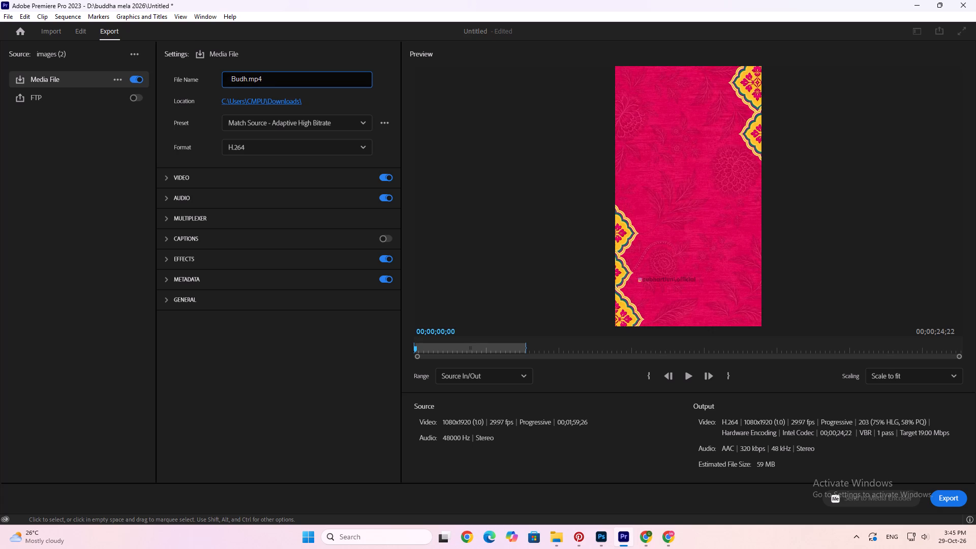
{"action": "key", "text": "BackSpace"}
{"action": "type", "text": "dha"}
{"action": "key", "text": "space"}
{"action": "type", "text": "mela"}
{"action": "key", "text": "space"}
{"action": "type", "text": "colorful"}
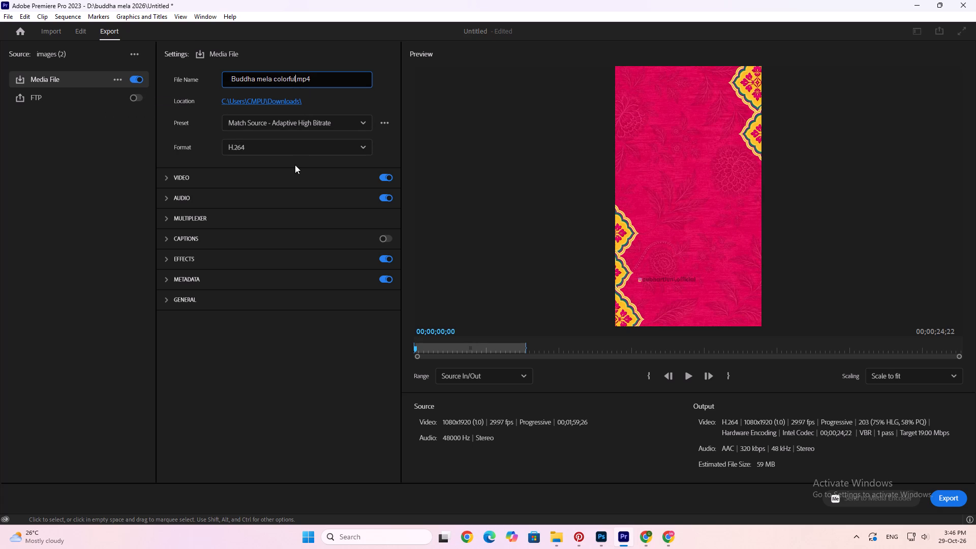
{"action": "left_click", "coordinate": [945, 497]}
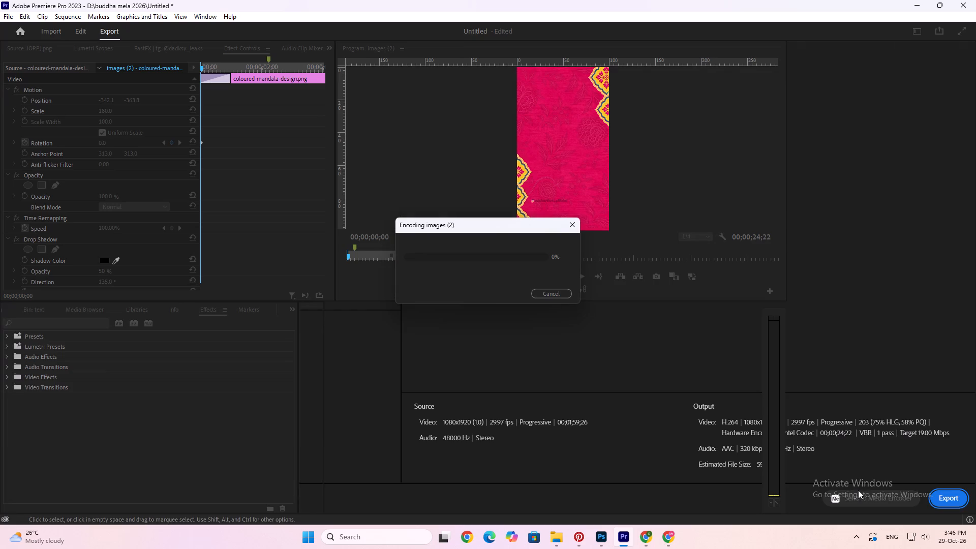
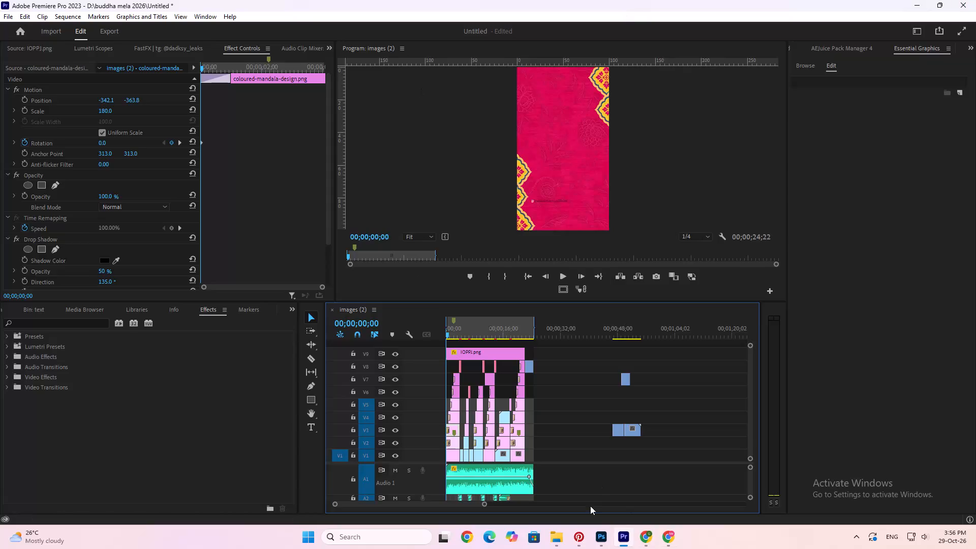
In File Explorer, copy the exported "Buddha mela colorful" video from Downloads to the vision (\\avengers) (Z:) network drive.
{"action": "left_click", "coordinate": [553, 537]}
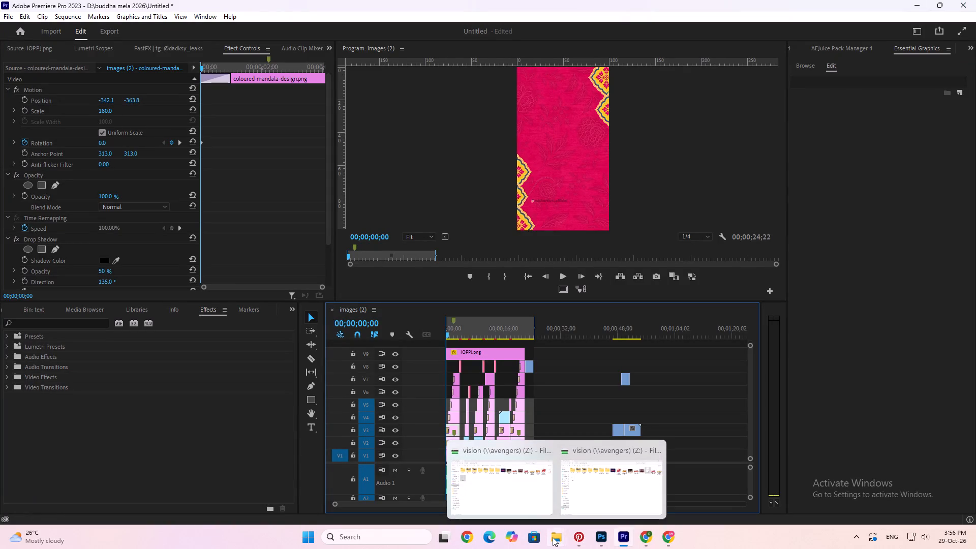
{"action": "left_click", "coordinate": [531, 483]}
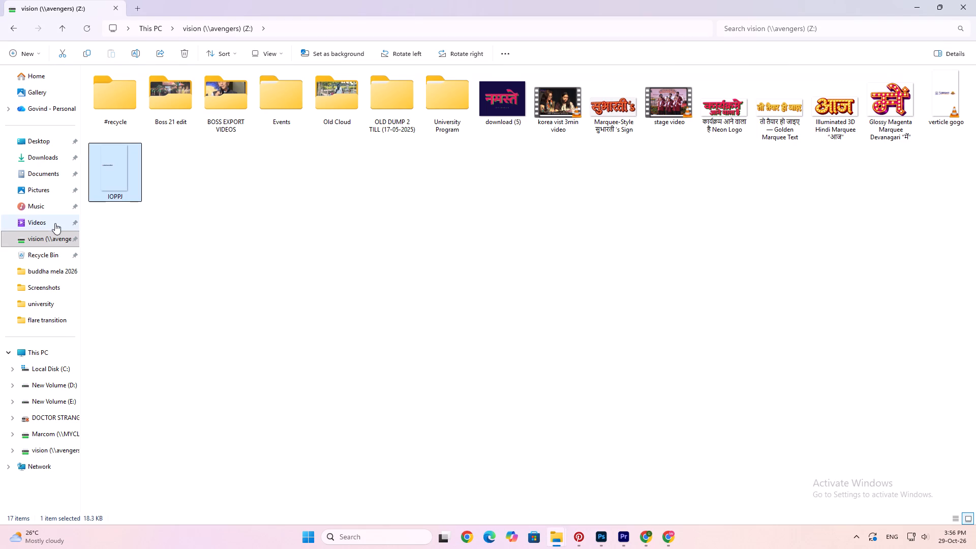
{"action": "left_click", "coordinate": [45, 154]}
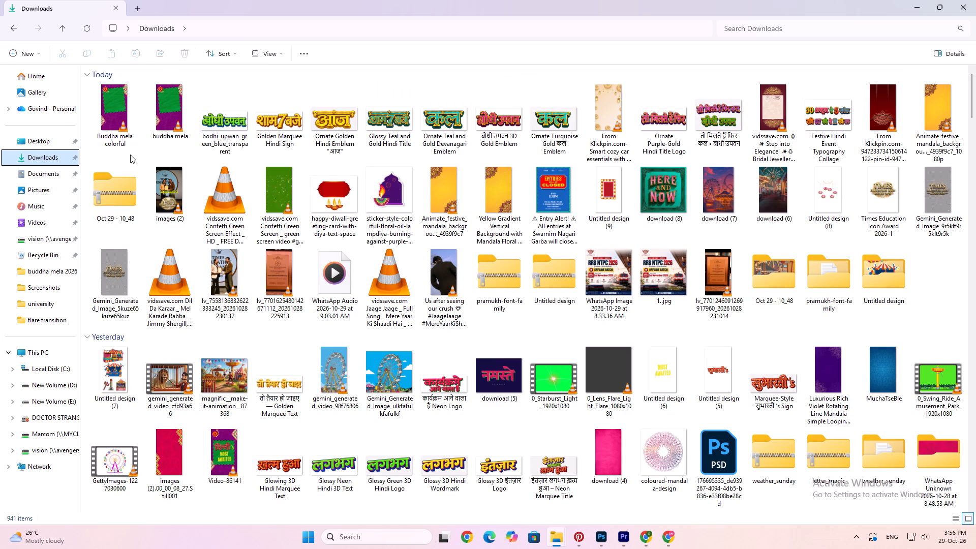
{"action": "left_click_drag", "start_coordinate": [116, 108], "coordinate": [68, 386]}
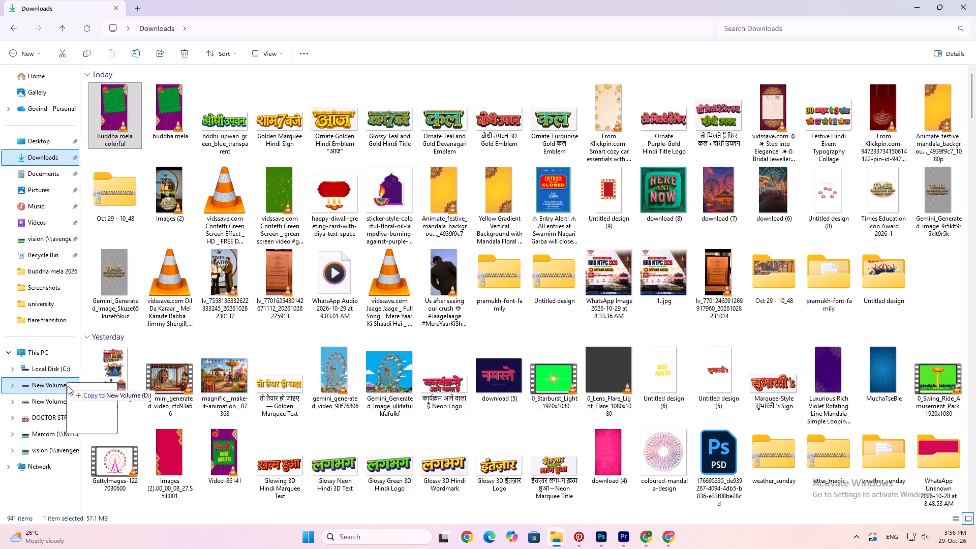
{"action": "left_click_drag", "start_coordinate": [68, 386], "coordinate": [42, 237]}
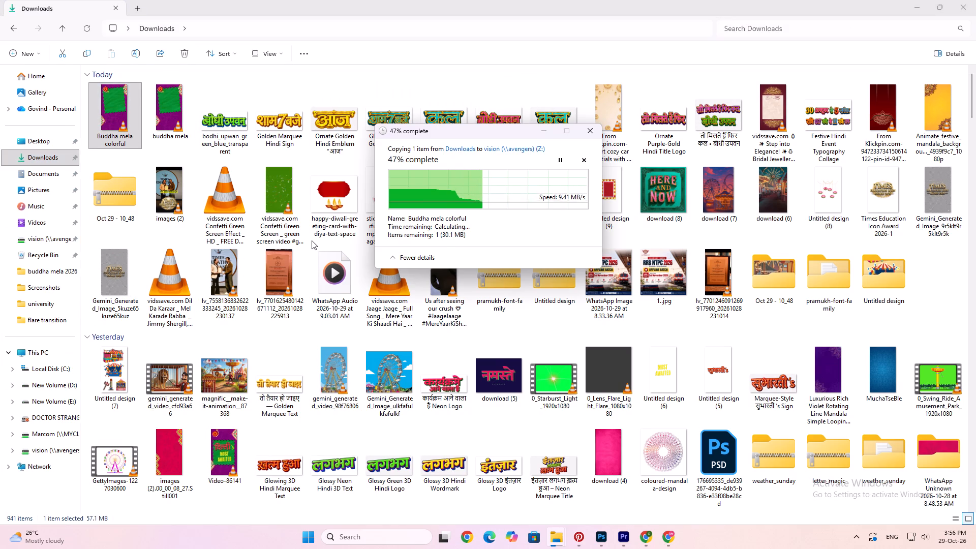